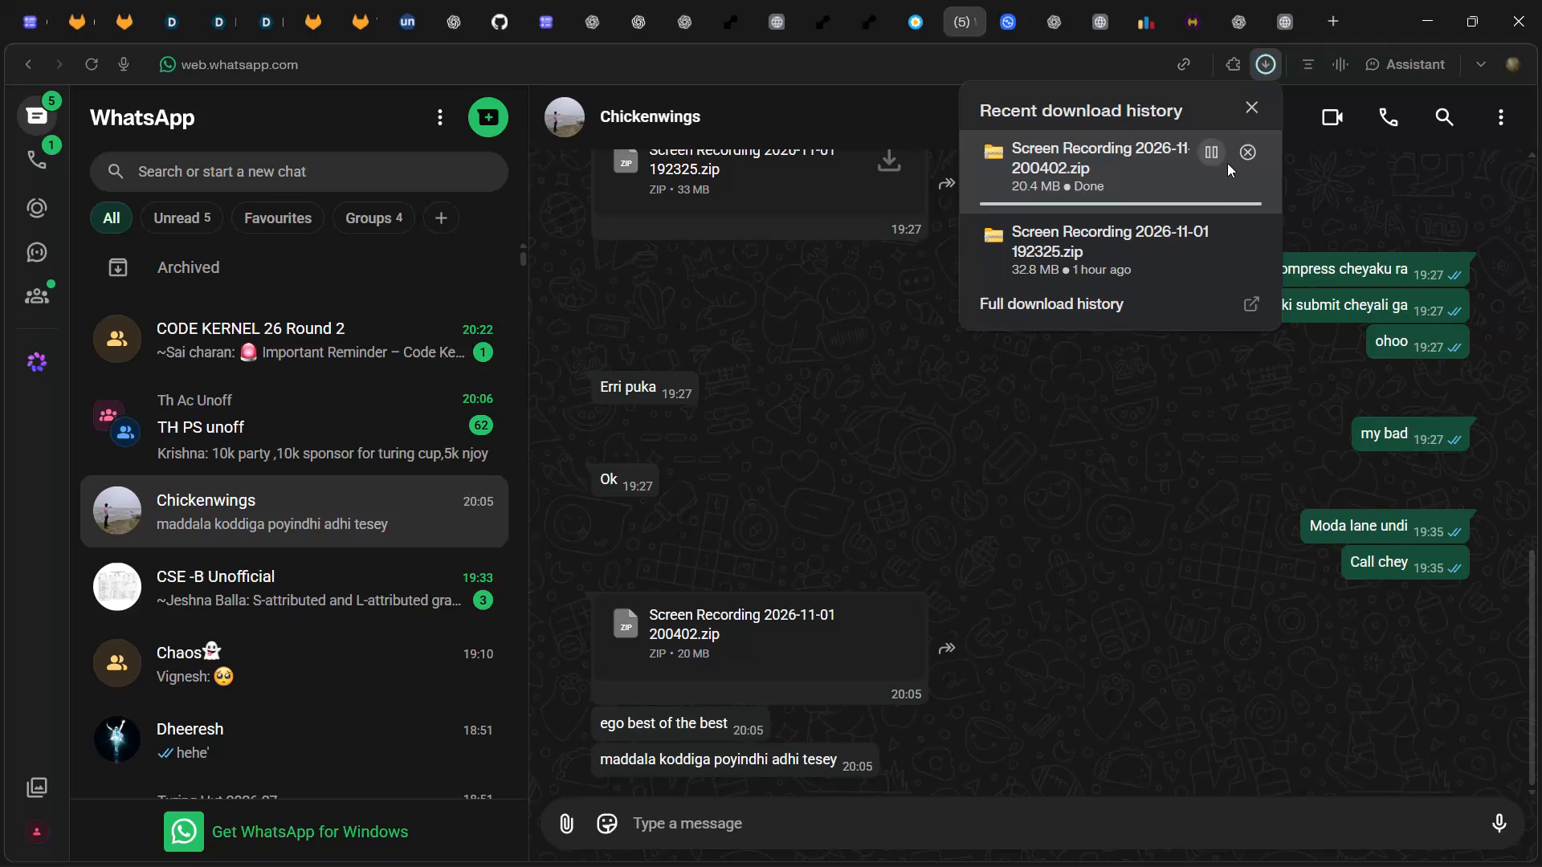
{"action": "left_click", "coordinate": [1242, 154]}
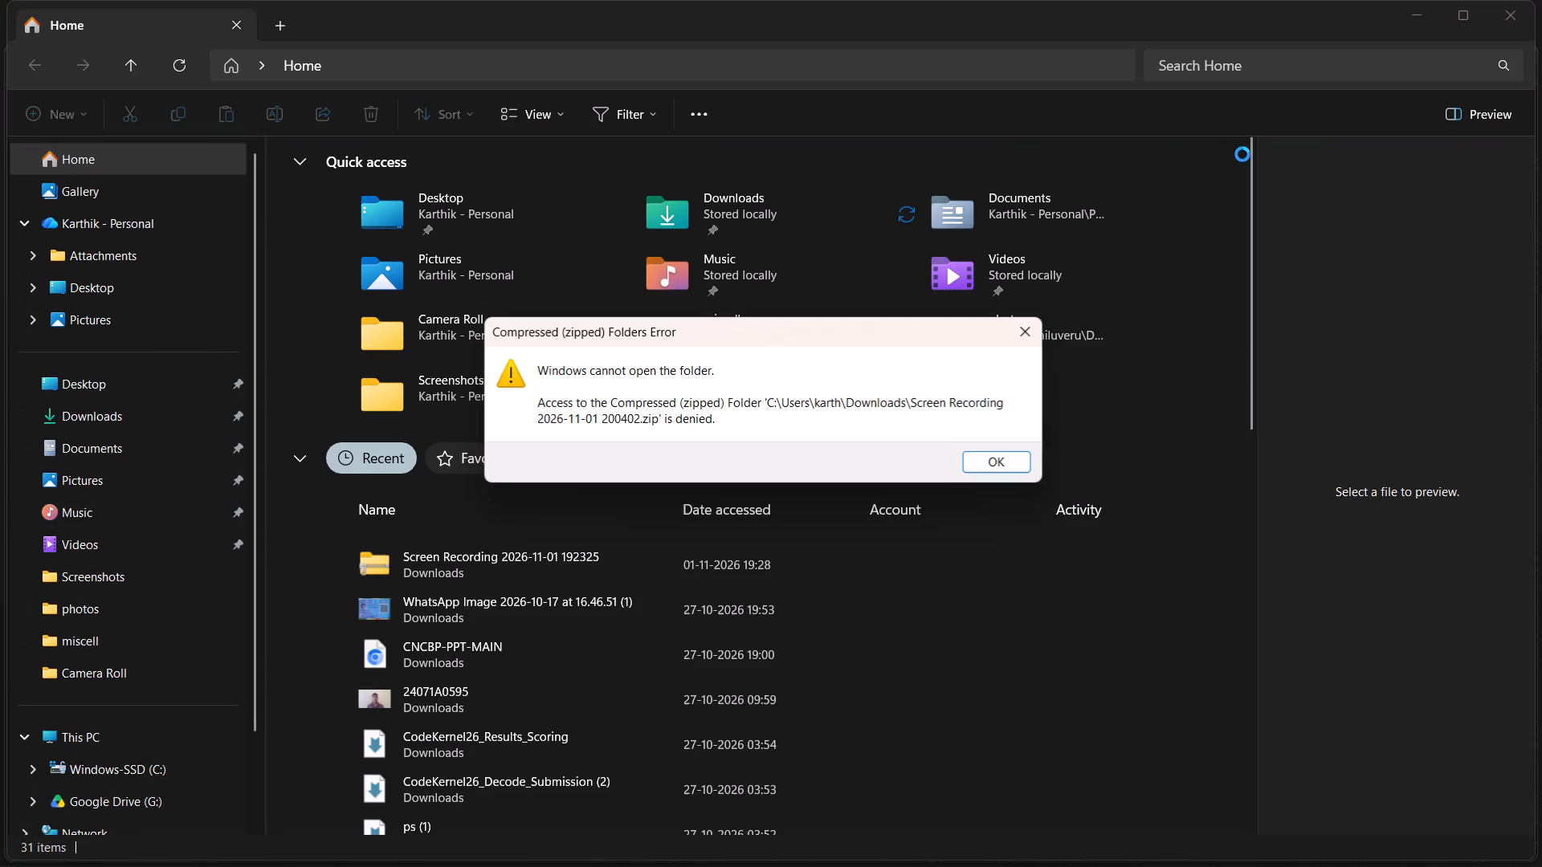
{"action": "left_click", "coordinate": [989, 458]}
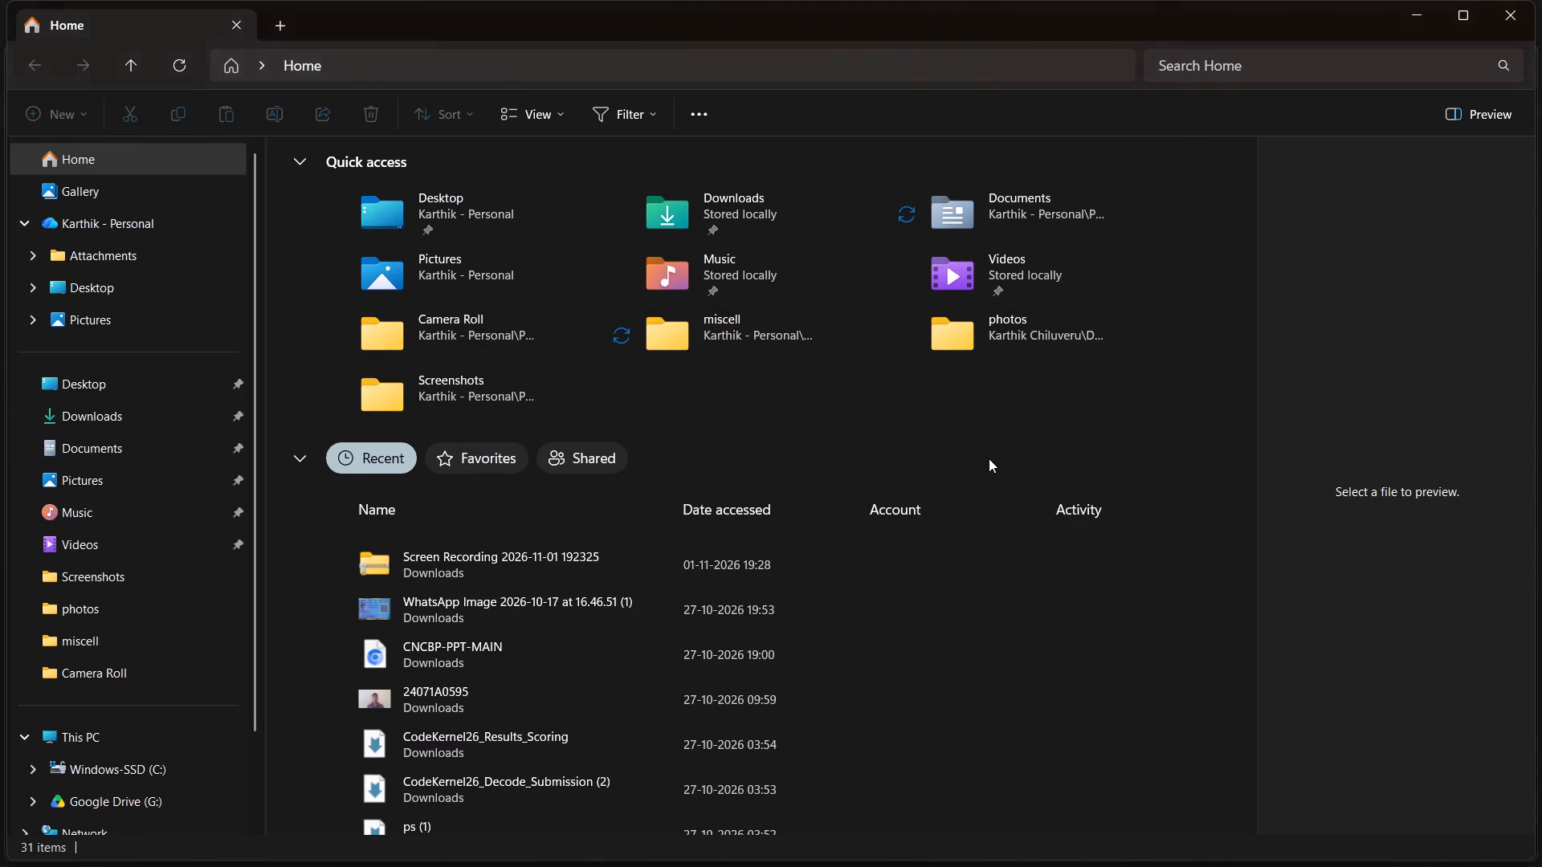
{"action": "left_click", "coordinate": [135, 421]}
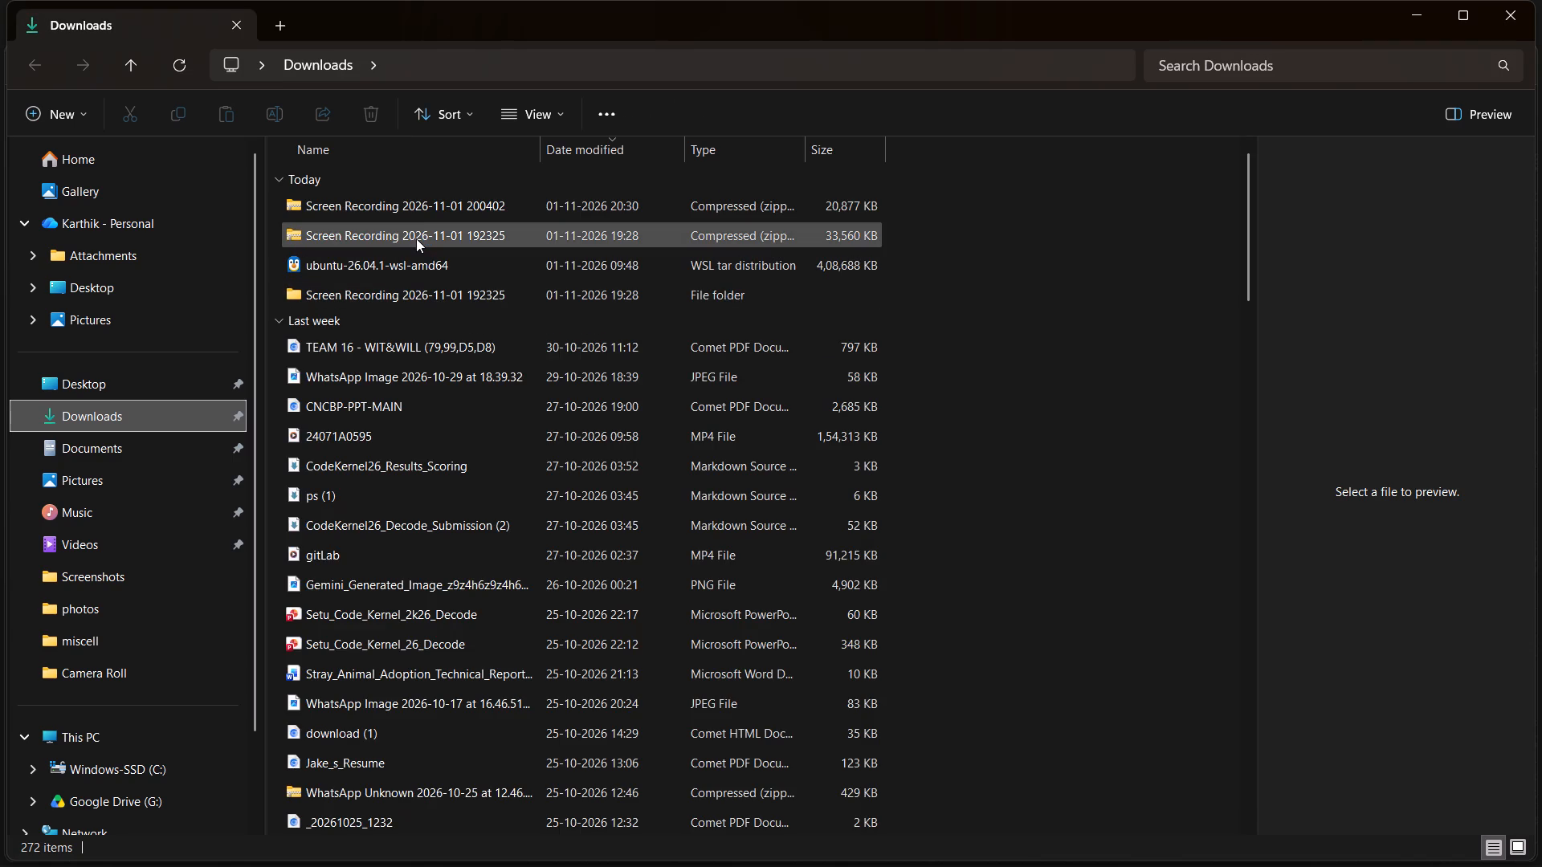
{"action": "left_click", "coordinate": [442, 207]}
{"action": "left_click", "coordinate": [621, 115]}
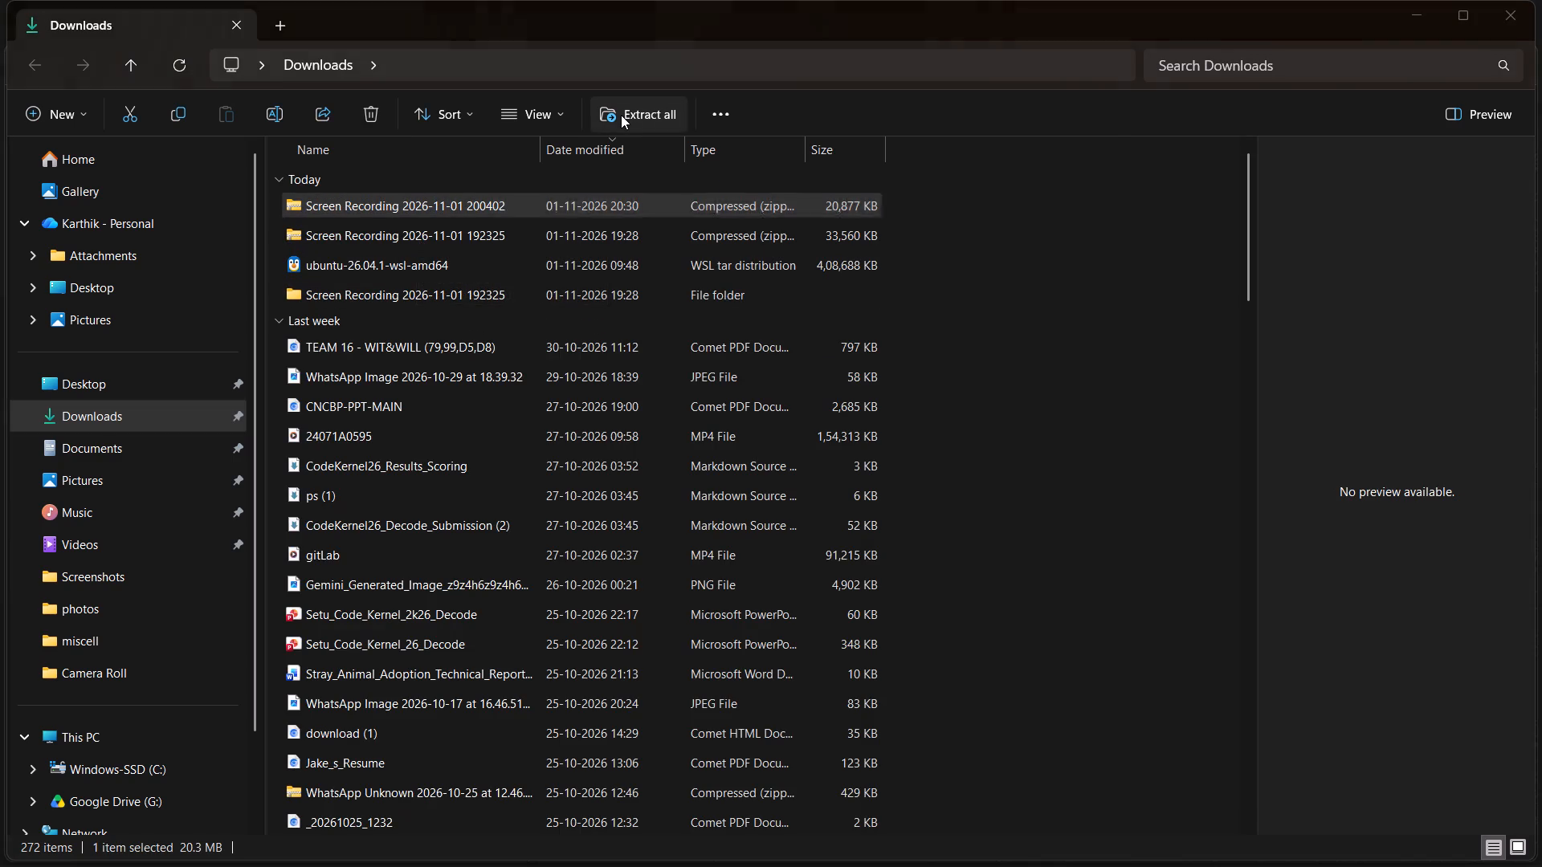
{"action": "left_click", "coordinate": [924, 653]}
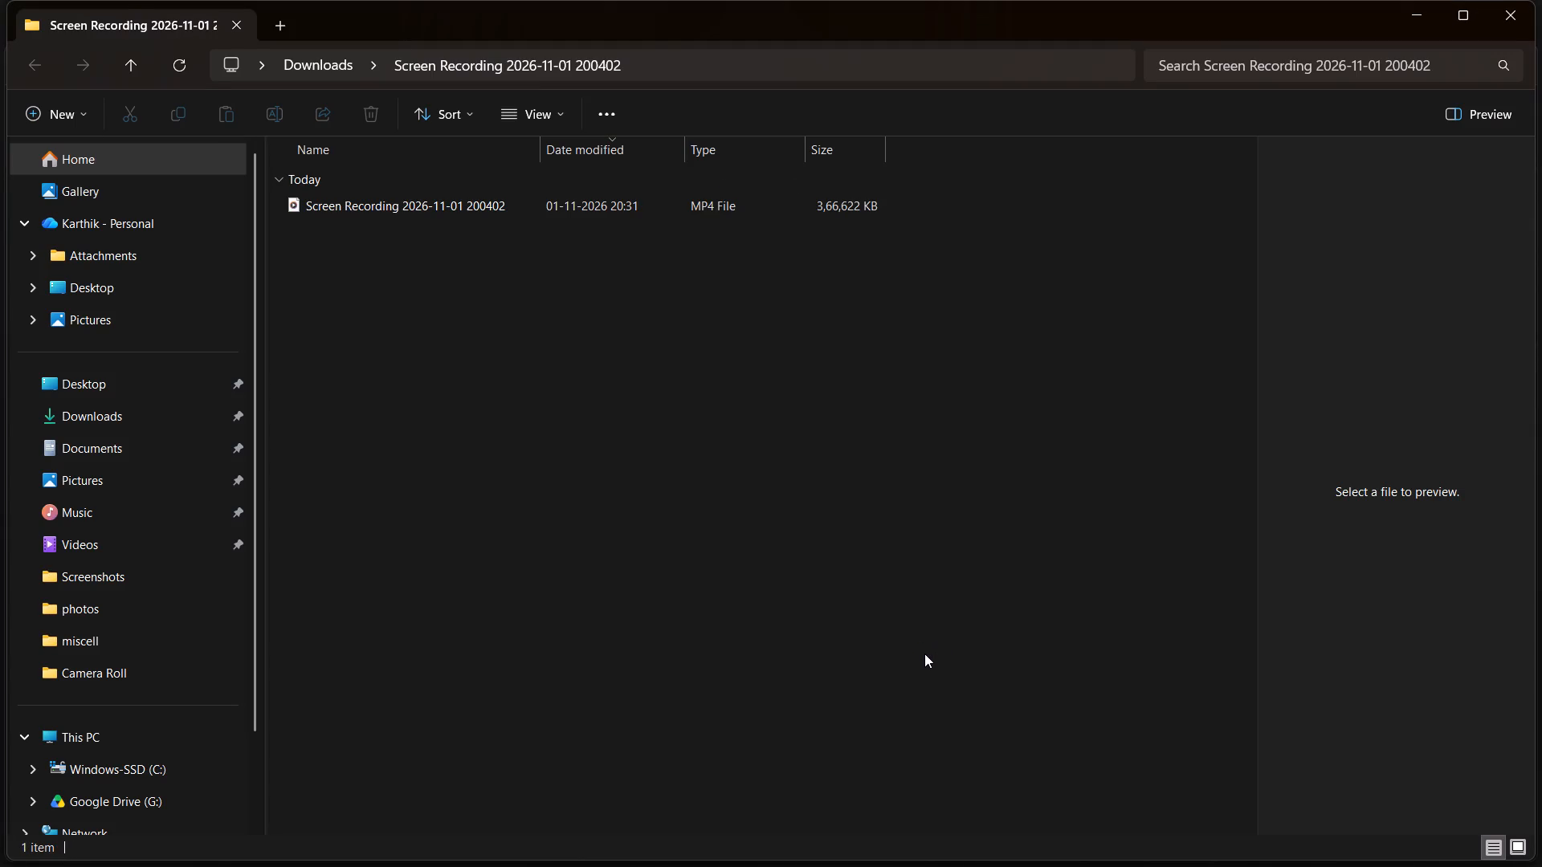
{"action": "double_click", "coordinate": [345, 198]}
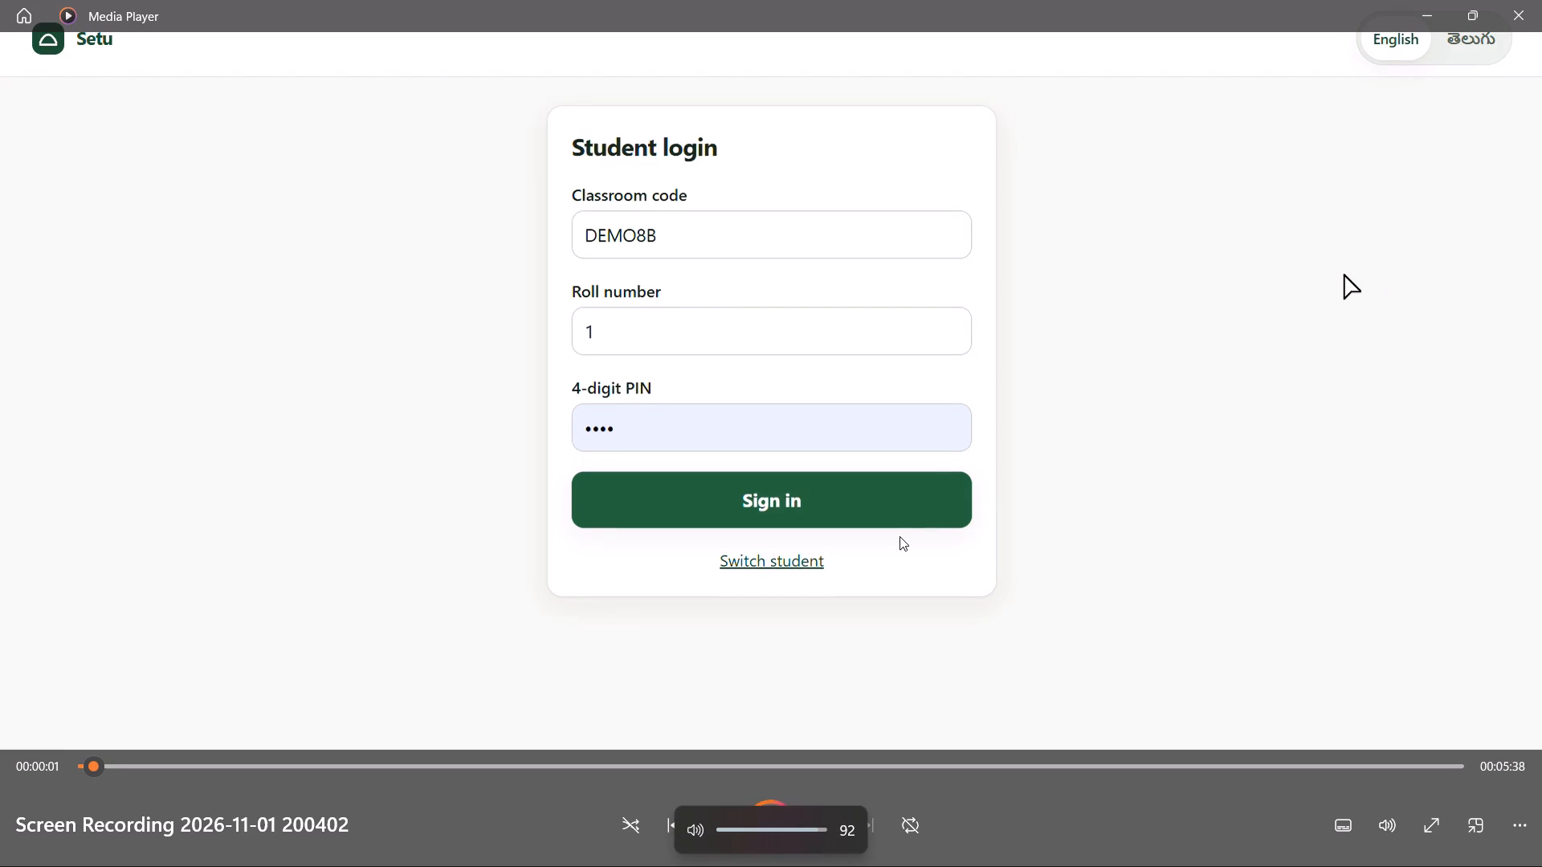
{"action": "key", "text": "space"}
{"action": "key", "text": "space"}
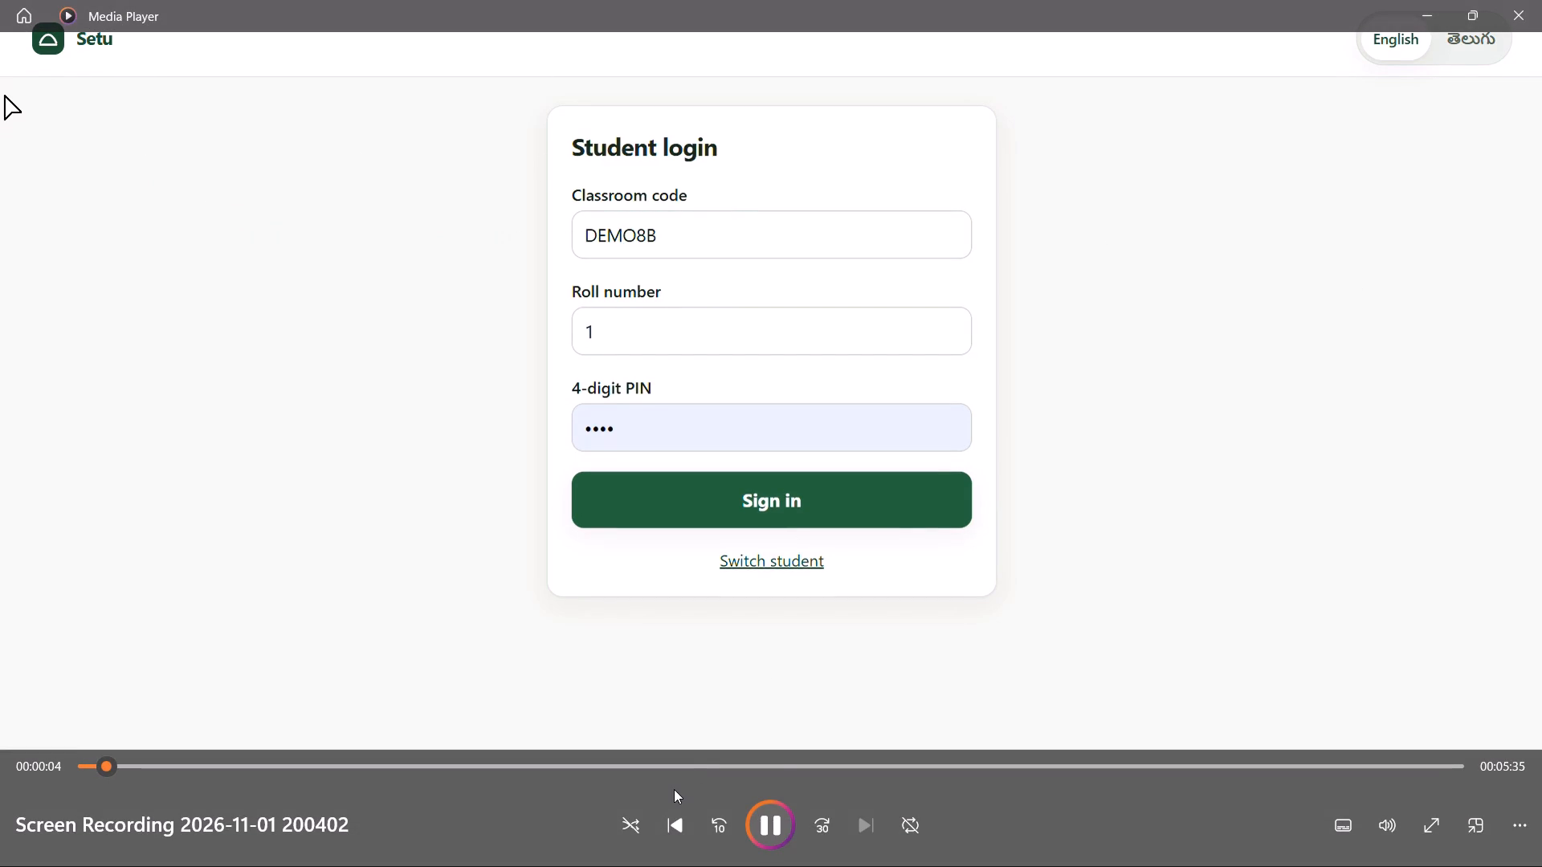
{"action": "key", "text": "space"}
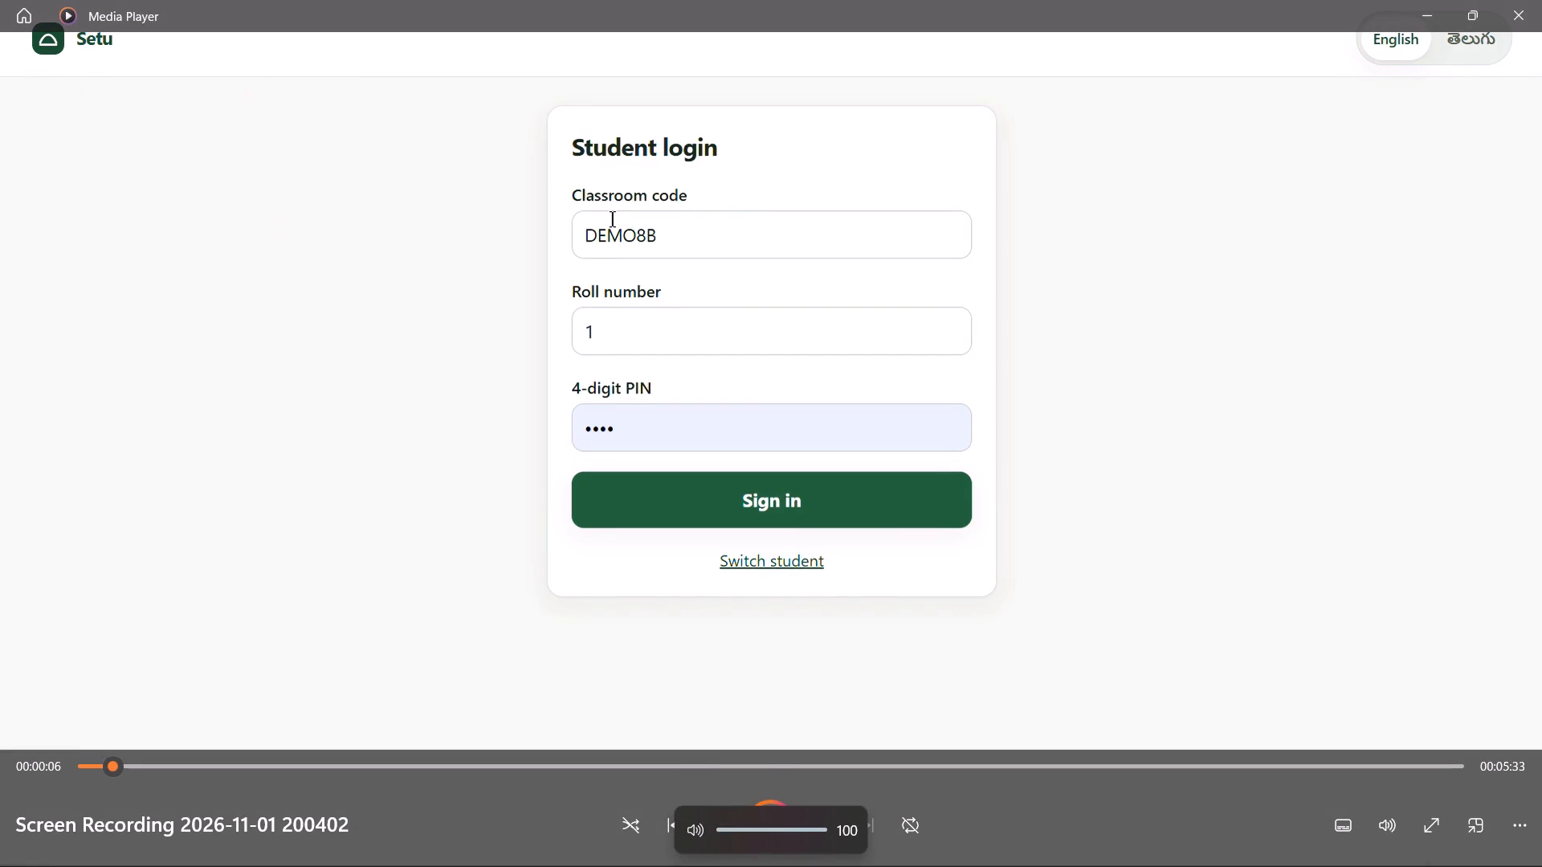
Resume the screen recording's playback and turn off Bluetooth in the system quick settings.
{"action": "left_click", "coordinate": [1399, 837]}
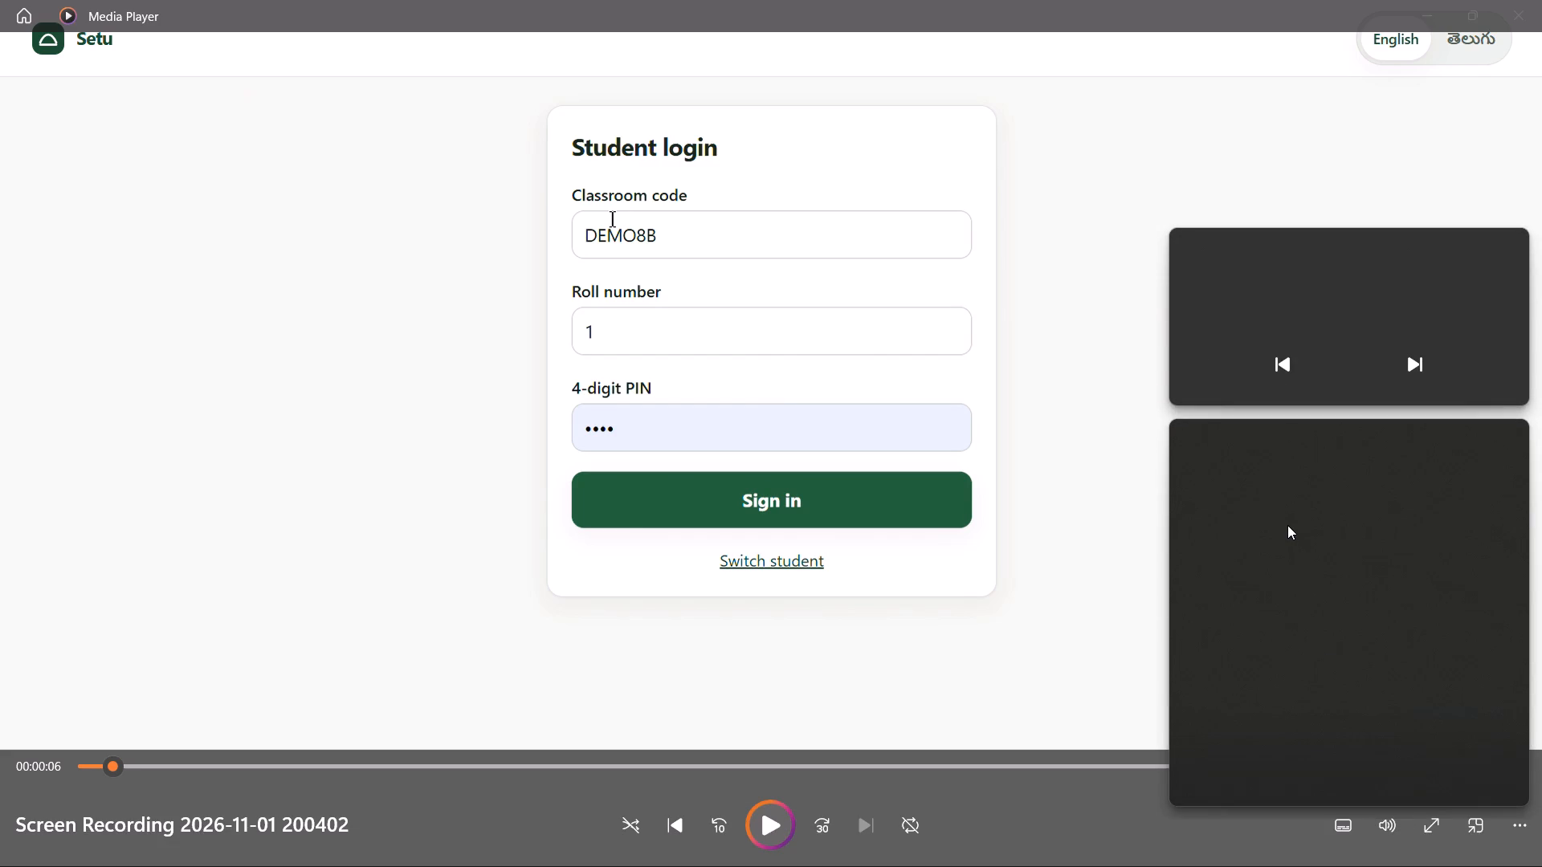
{"action": "left_click", "coordinate": [1094, 541]}
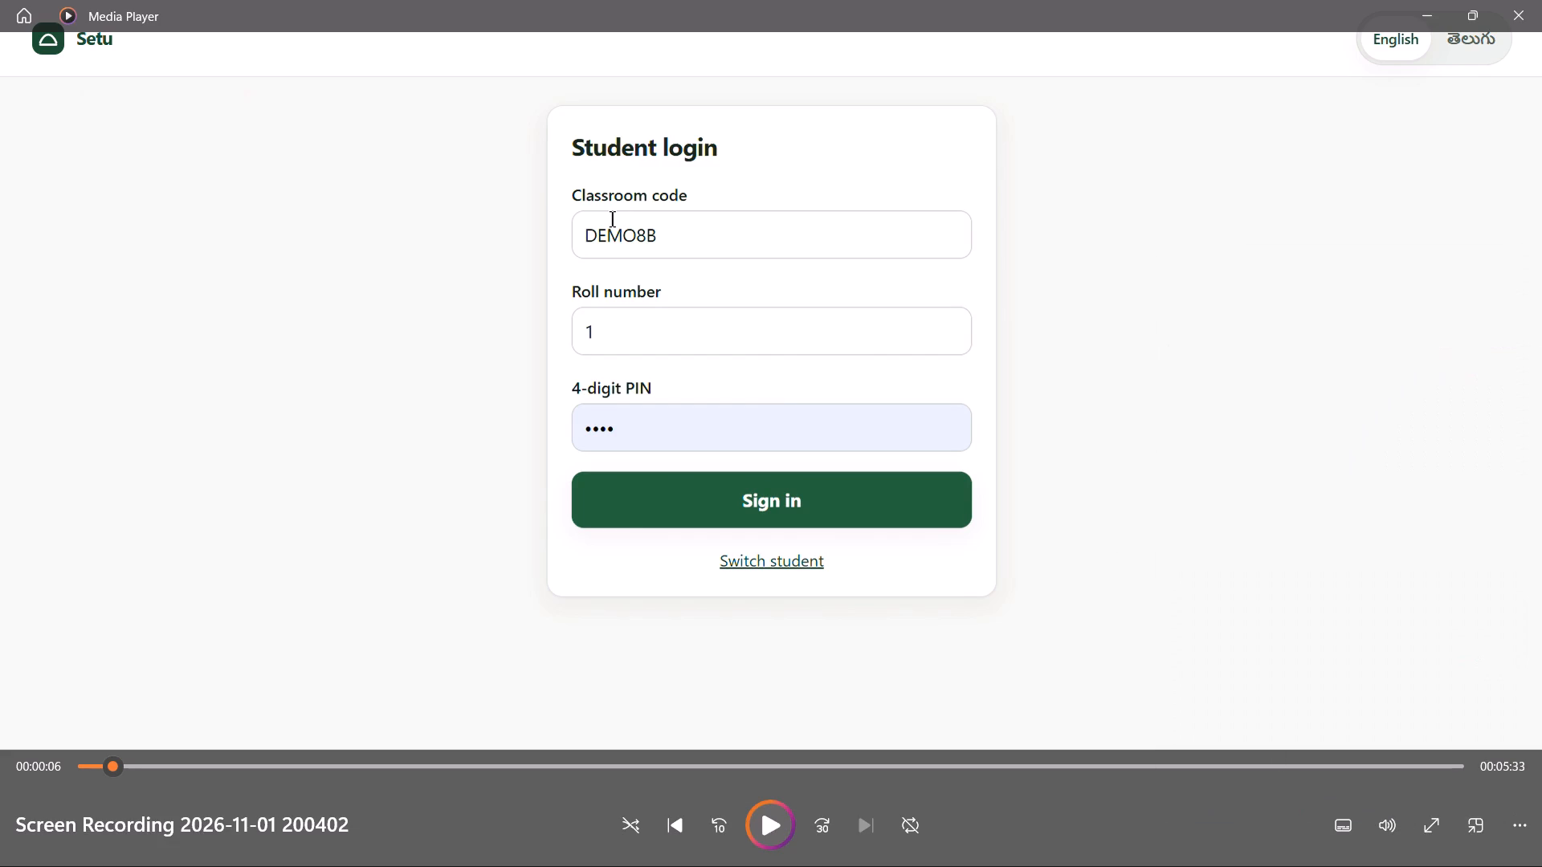
{"action": "left_click", "coordinate": [1404, 837]}
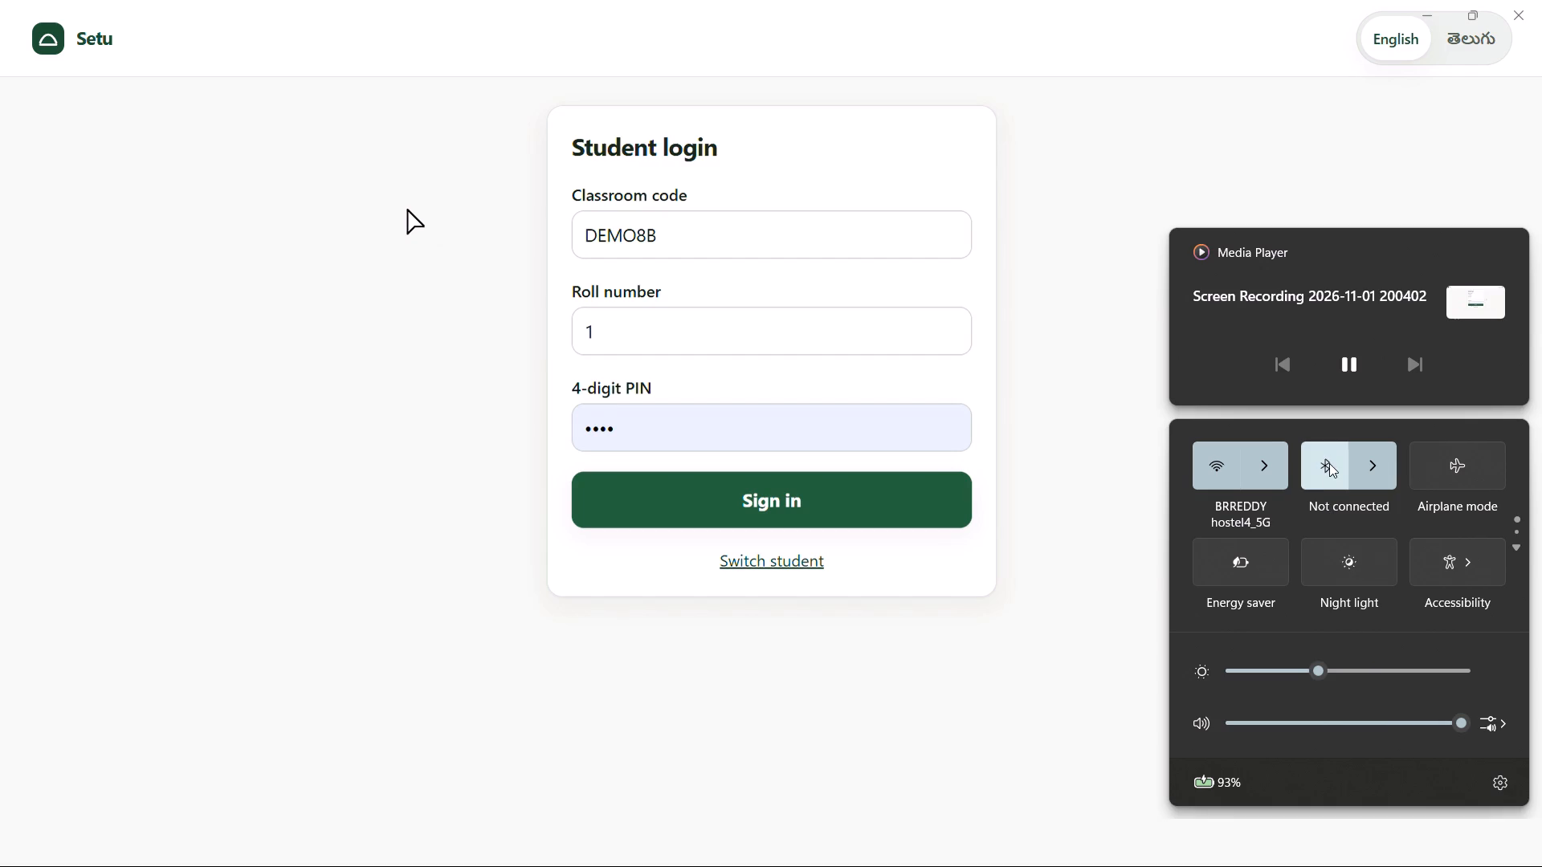
{"action": "left_click", "coordinate": [1329, 463]}
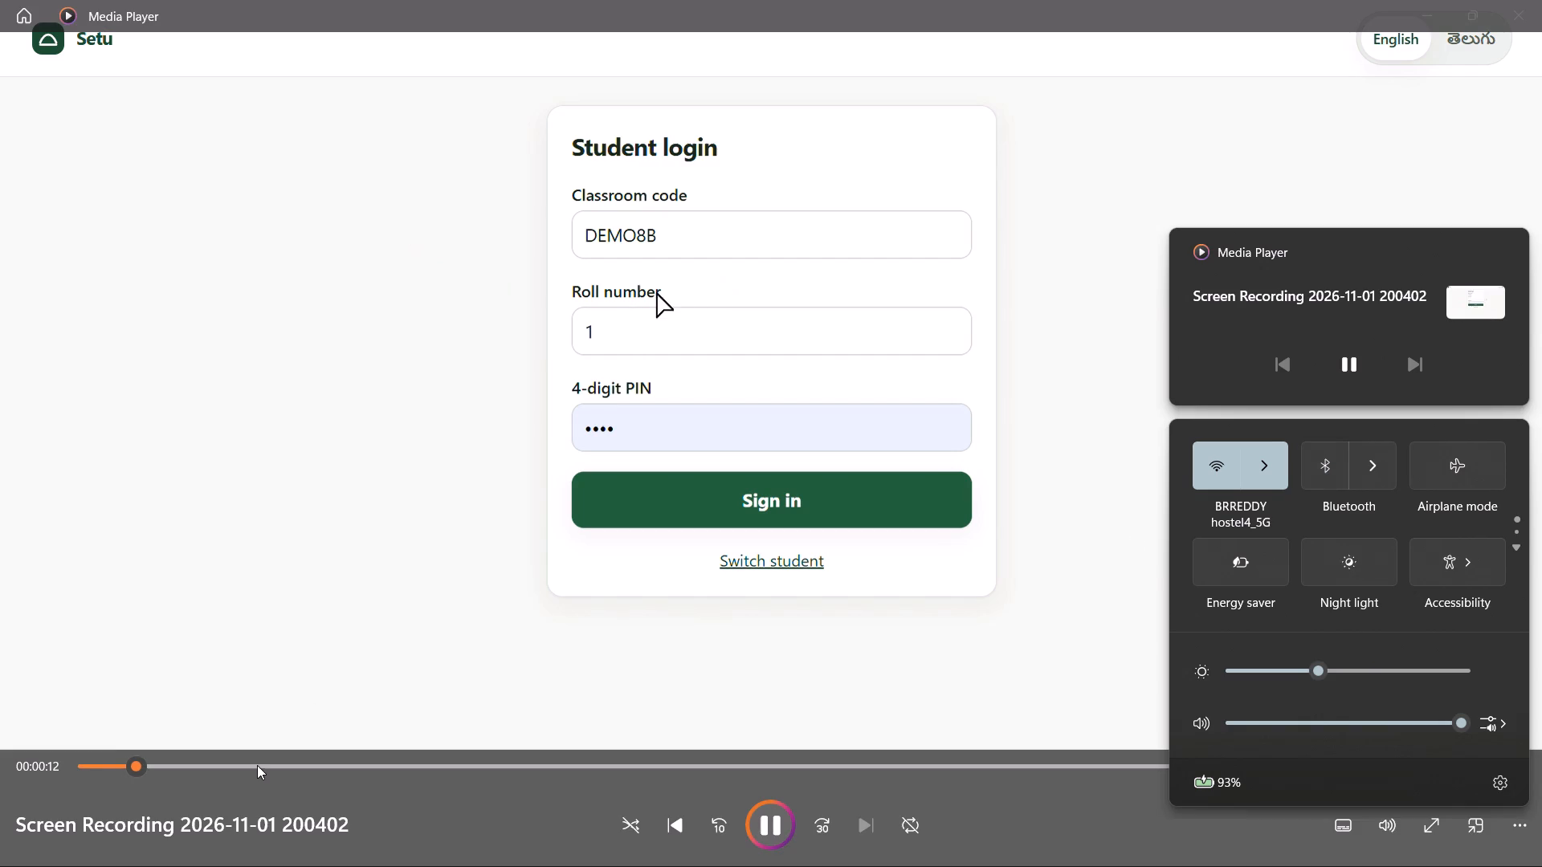
Skip ahead in the screen recording, first to about 0:45 and on to about 1:19.
{"action": "left_click", "coordinate": [259, 767]}
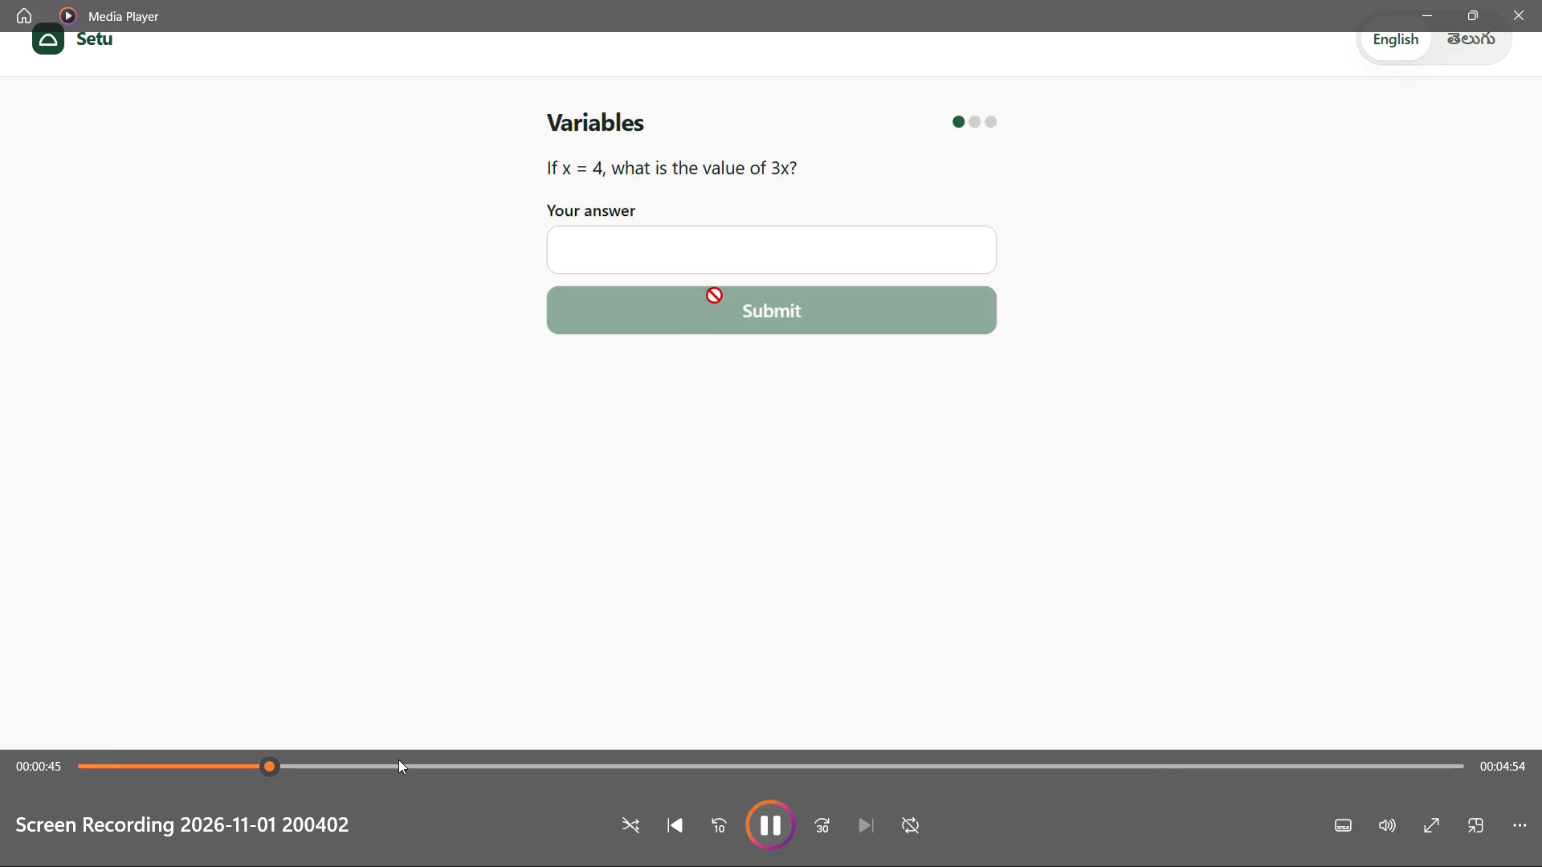
{"action": "left_click", "coordinate": [398, 759]}
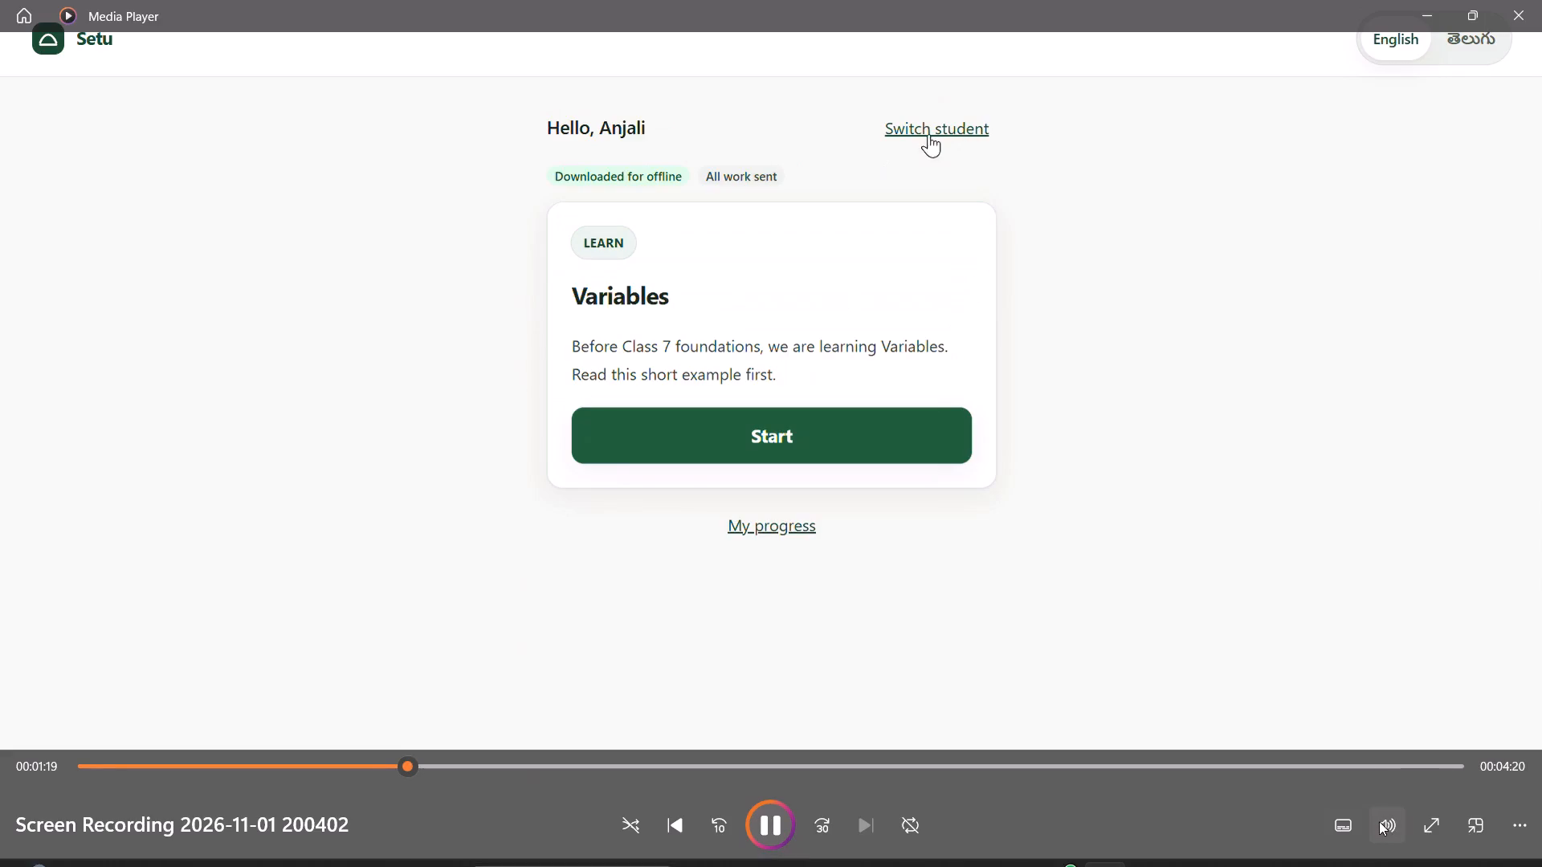
Check the video player's own volume level and dismiss the volume control.
{"action": "left_click", "coordinate": [1379, 822]}
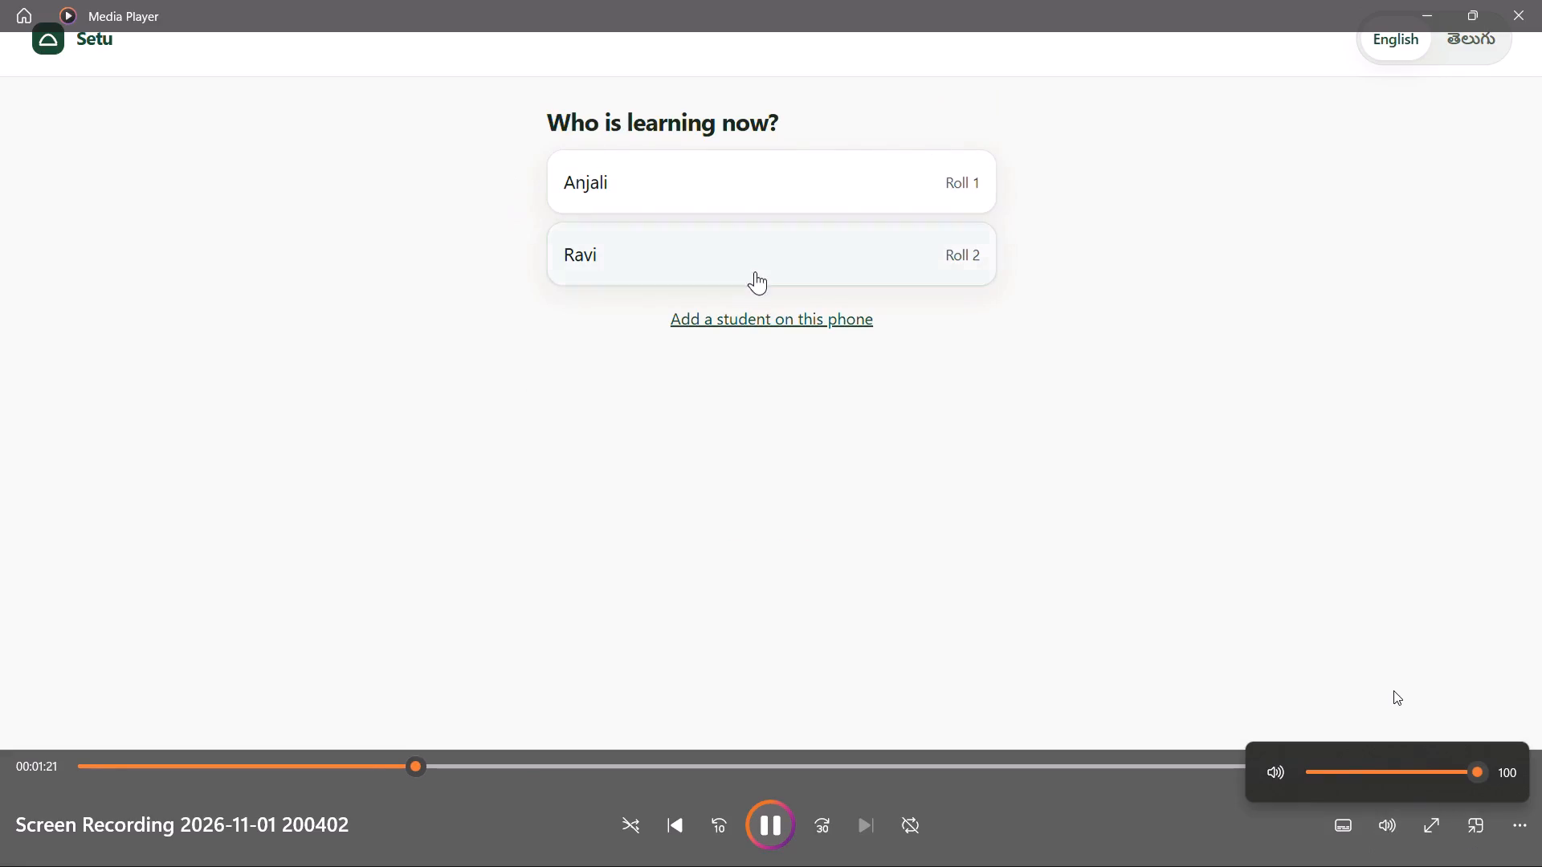
{"action": "left_click", "coordinate": [1393, 690]}
{"action": "key", "text": "Escape"}
{"action": "key", "text": "Escape"}
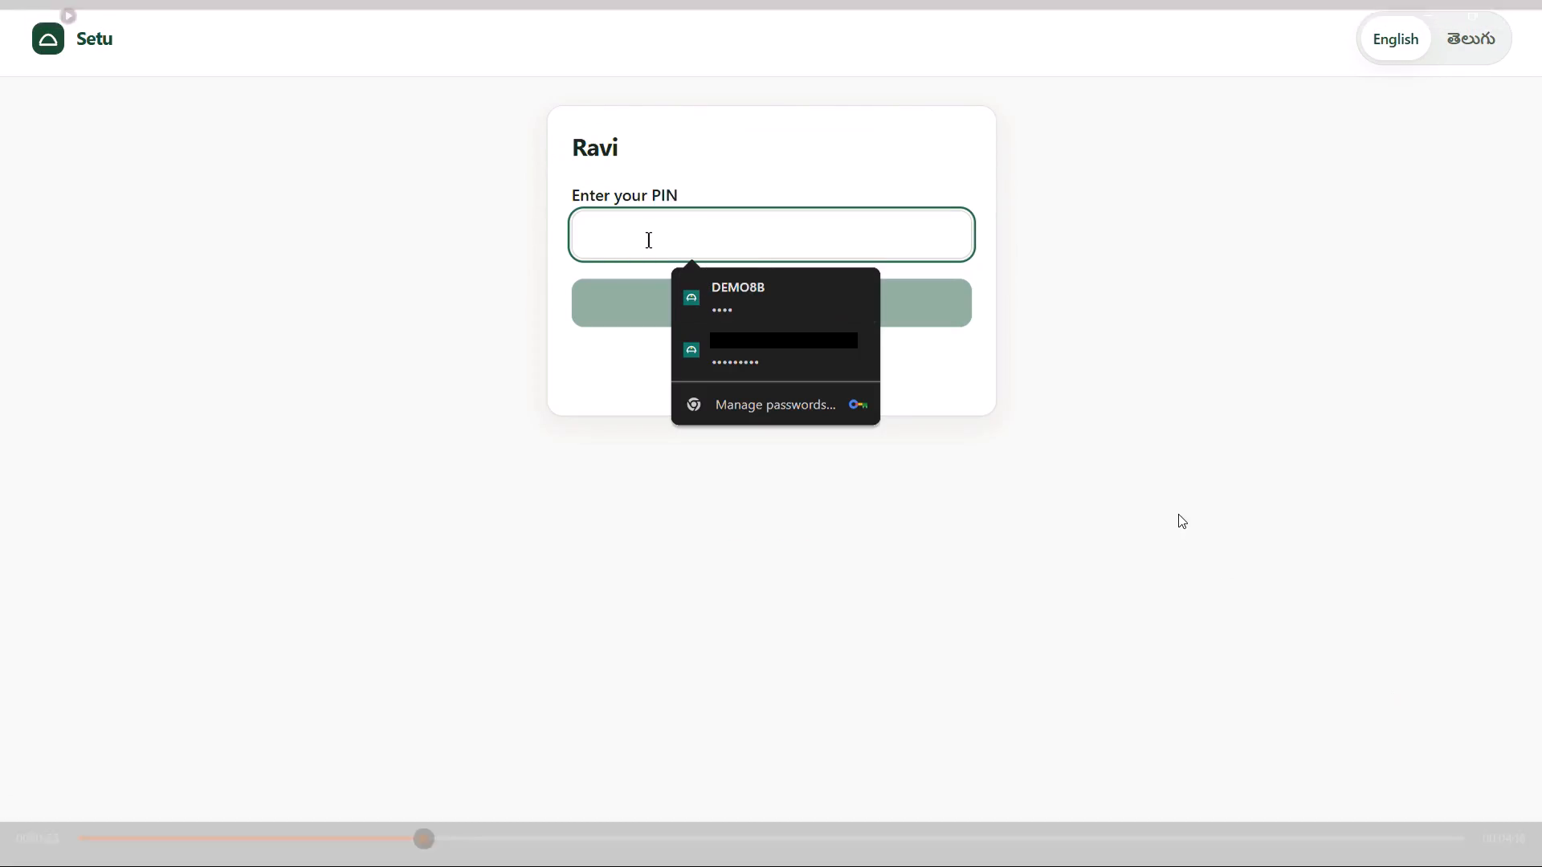
{"action": "key", "text": "Escape"}
{"action": "key", "text": "Escape"}
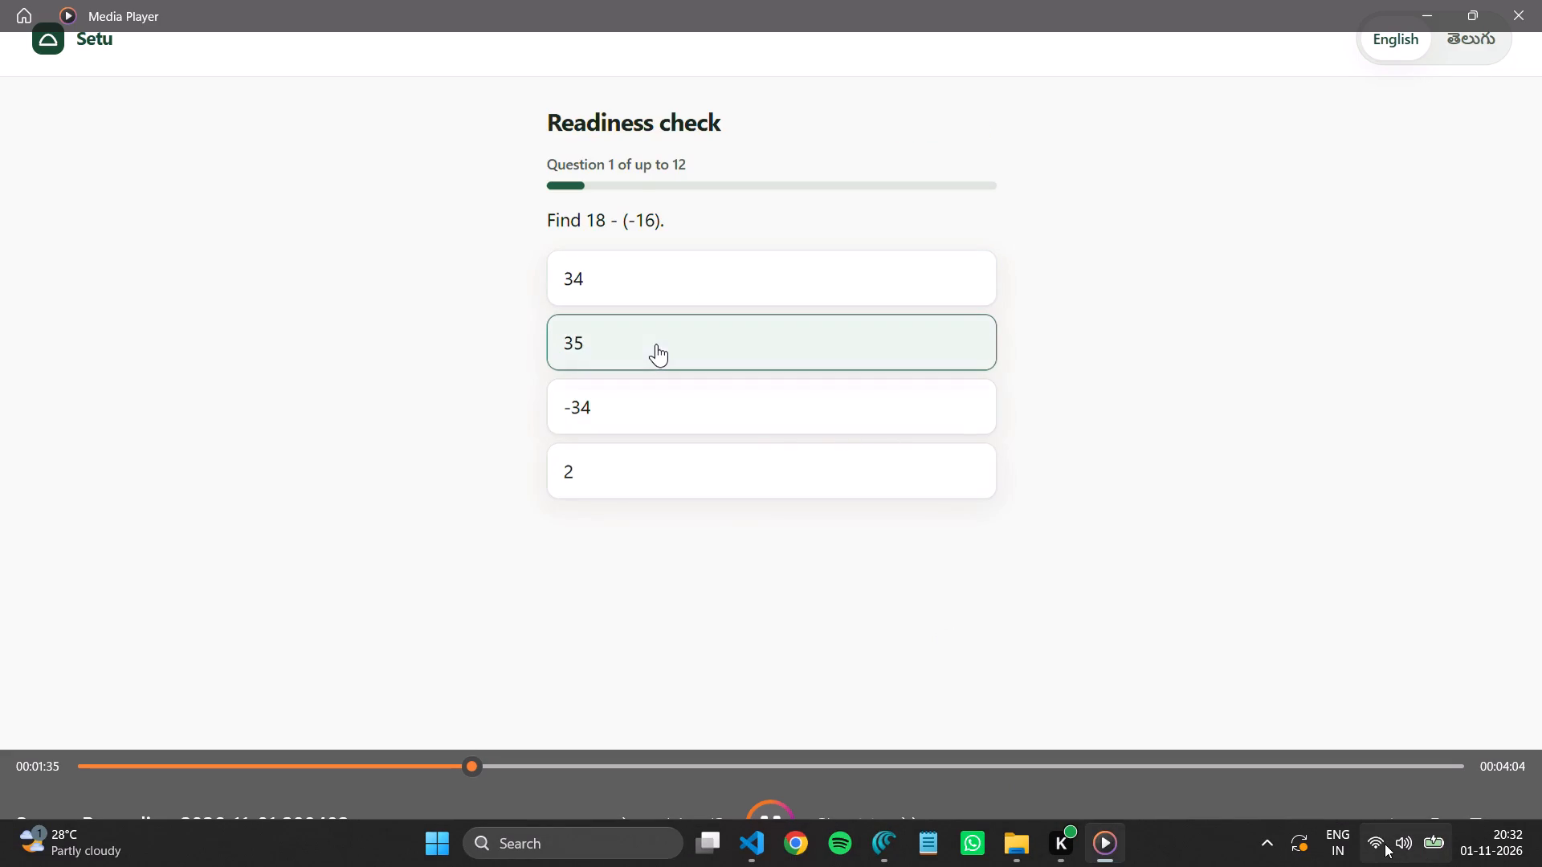
Inspect the system's sound output device and spatial sound options, and pause the recording's playback.
{"action": "left_click", "coordinate": [1401, 842]}
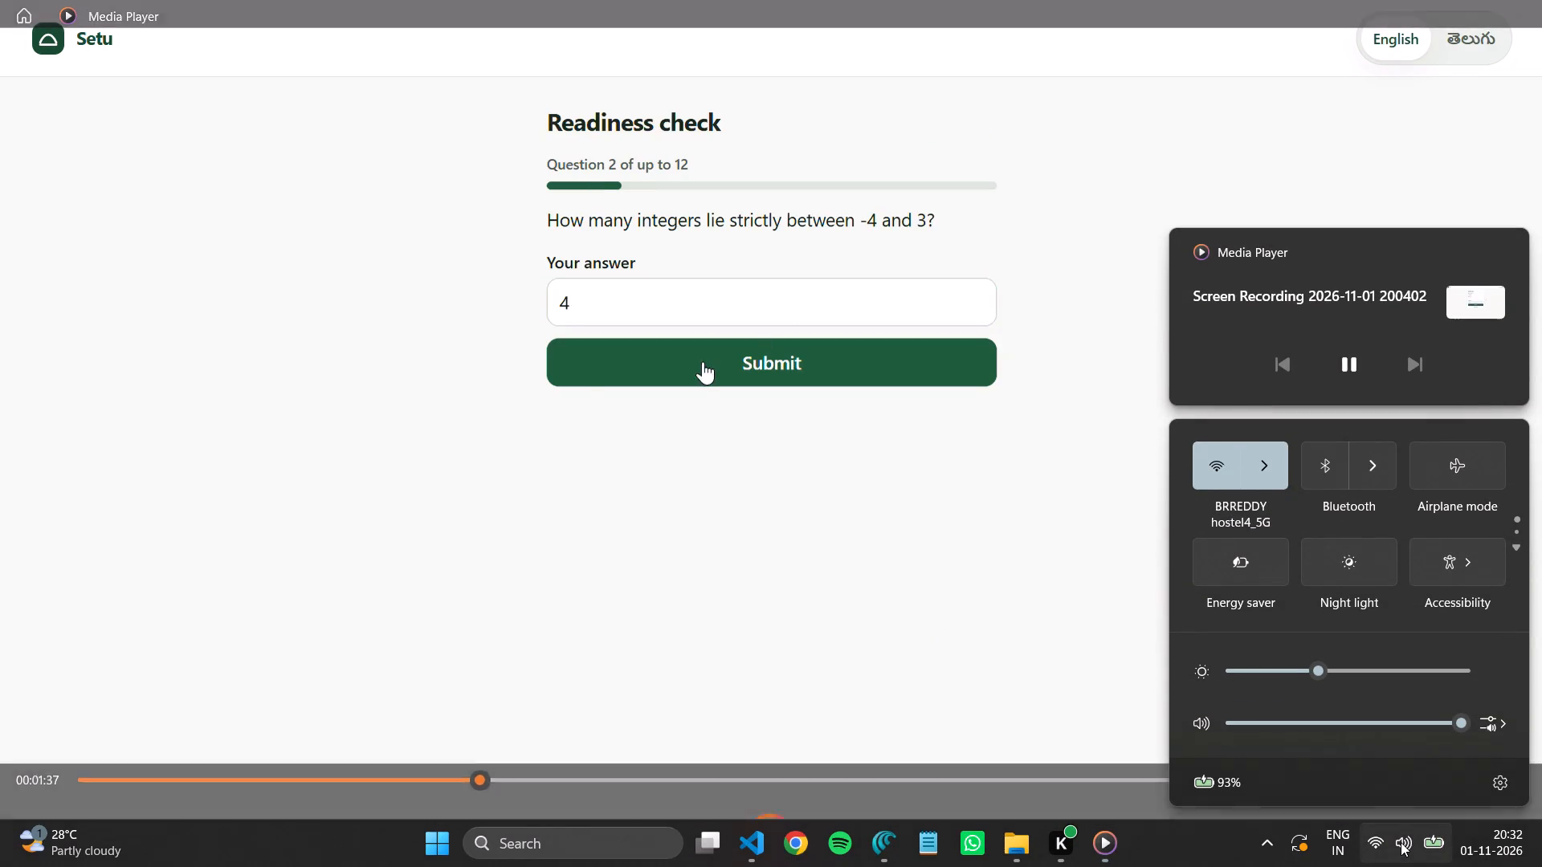
{"action": "left_click", "coordinate": [1487, 728]}
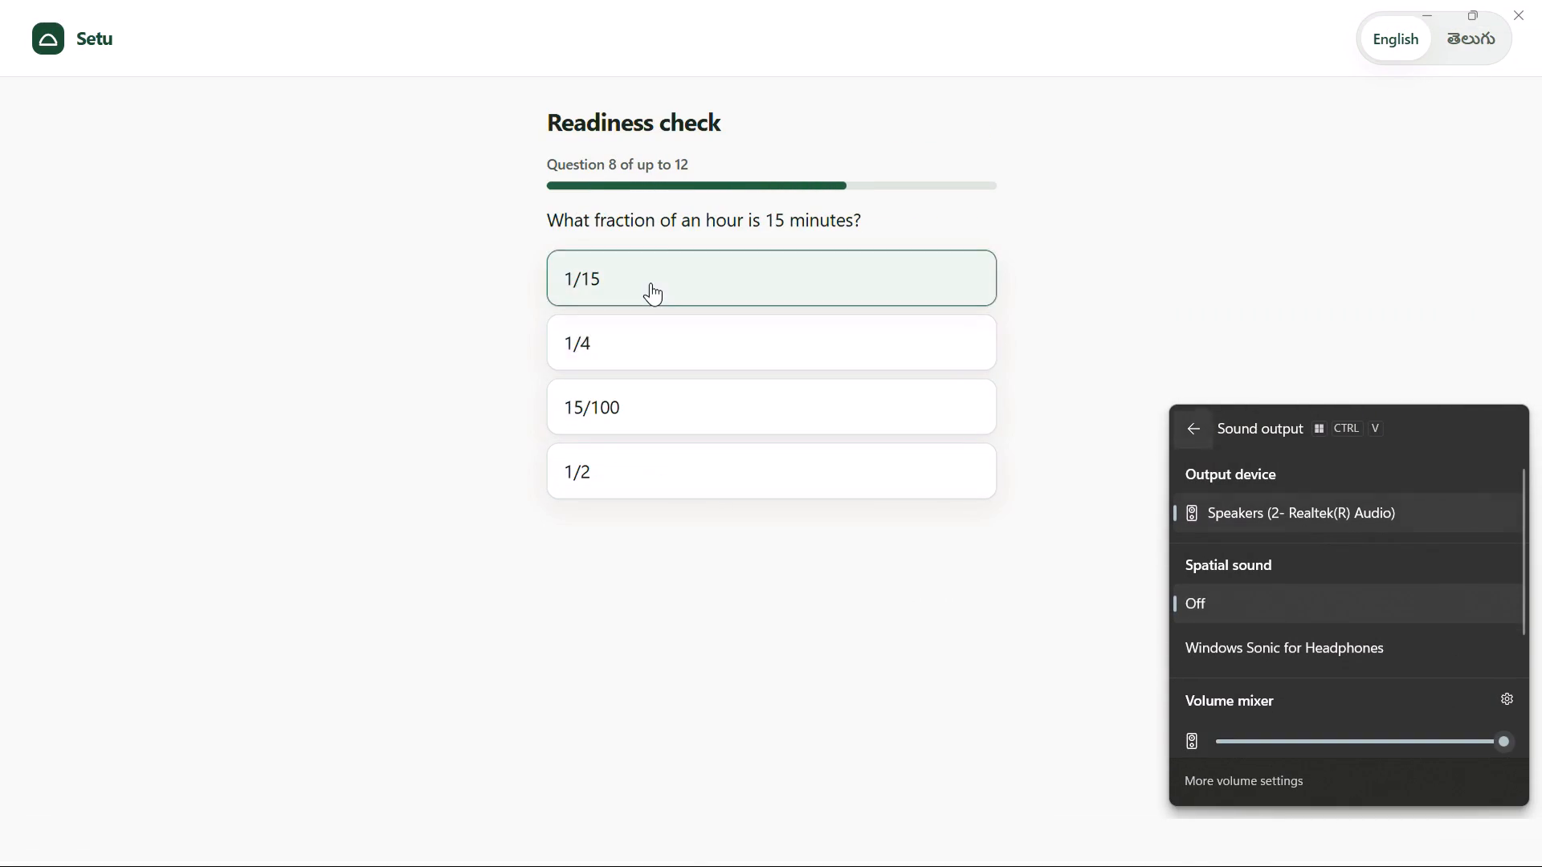
{"action": "left_click", "coordinate": [855, 403]}
Pause the recording and go back to Media Player's home page.
{"action": "key", "text": "space"}
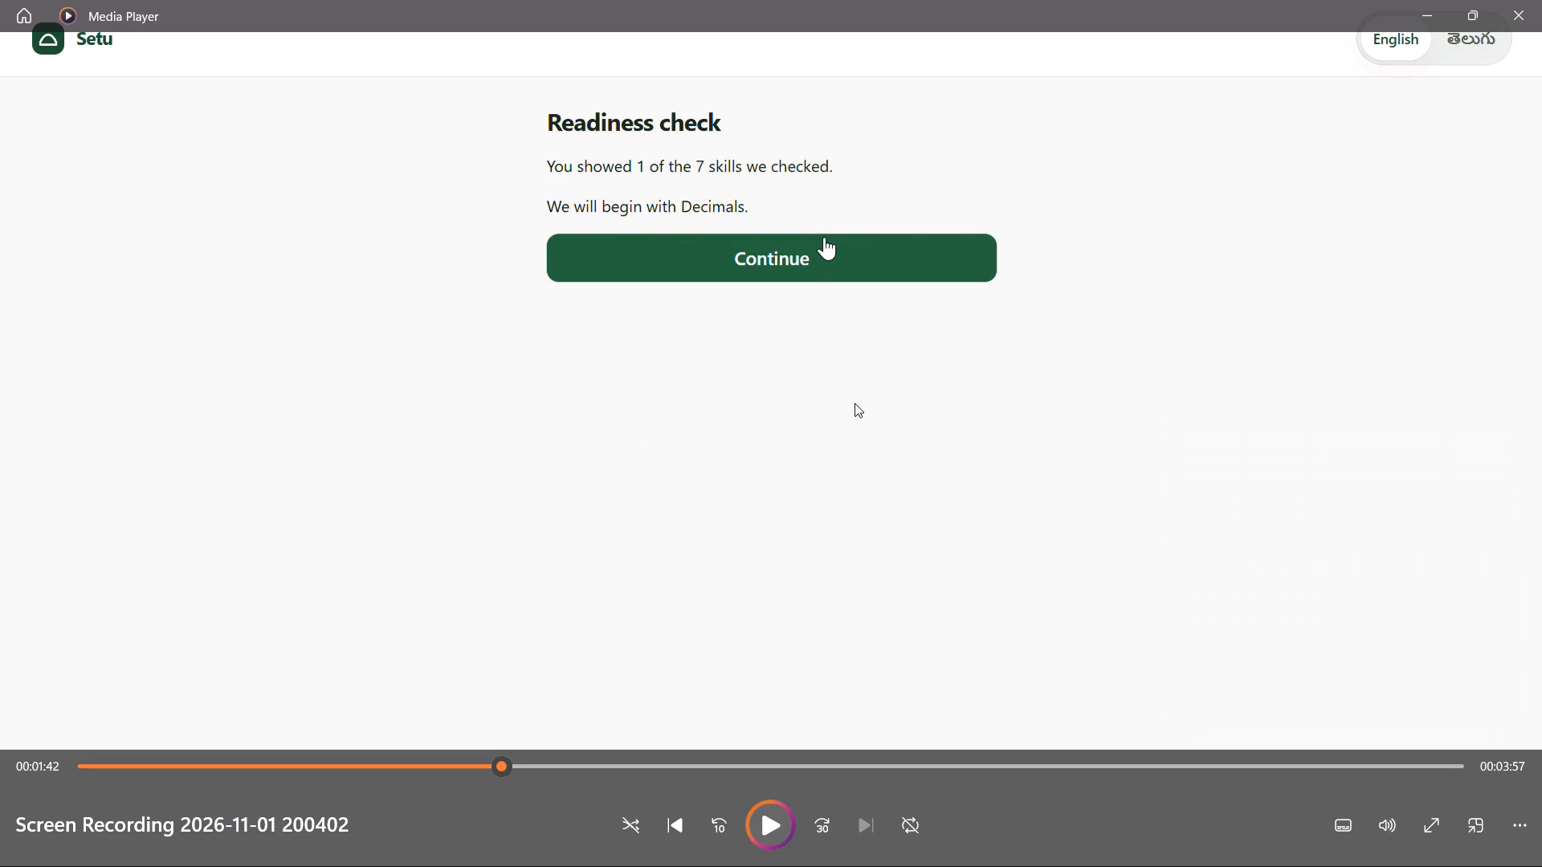
{"action": "key", "text": "space"}
{"action": "key", "text": "Escape"}
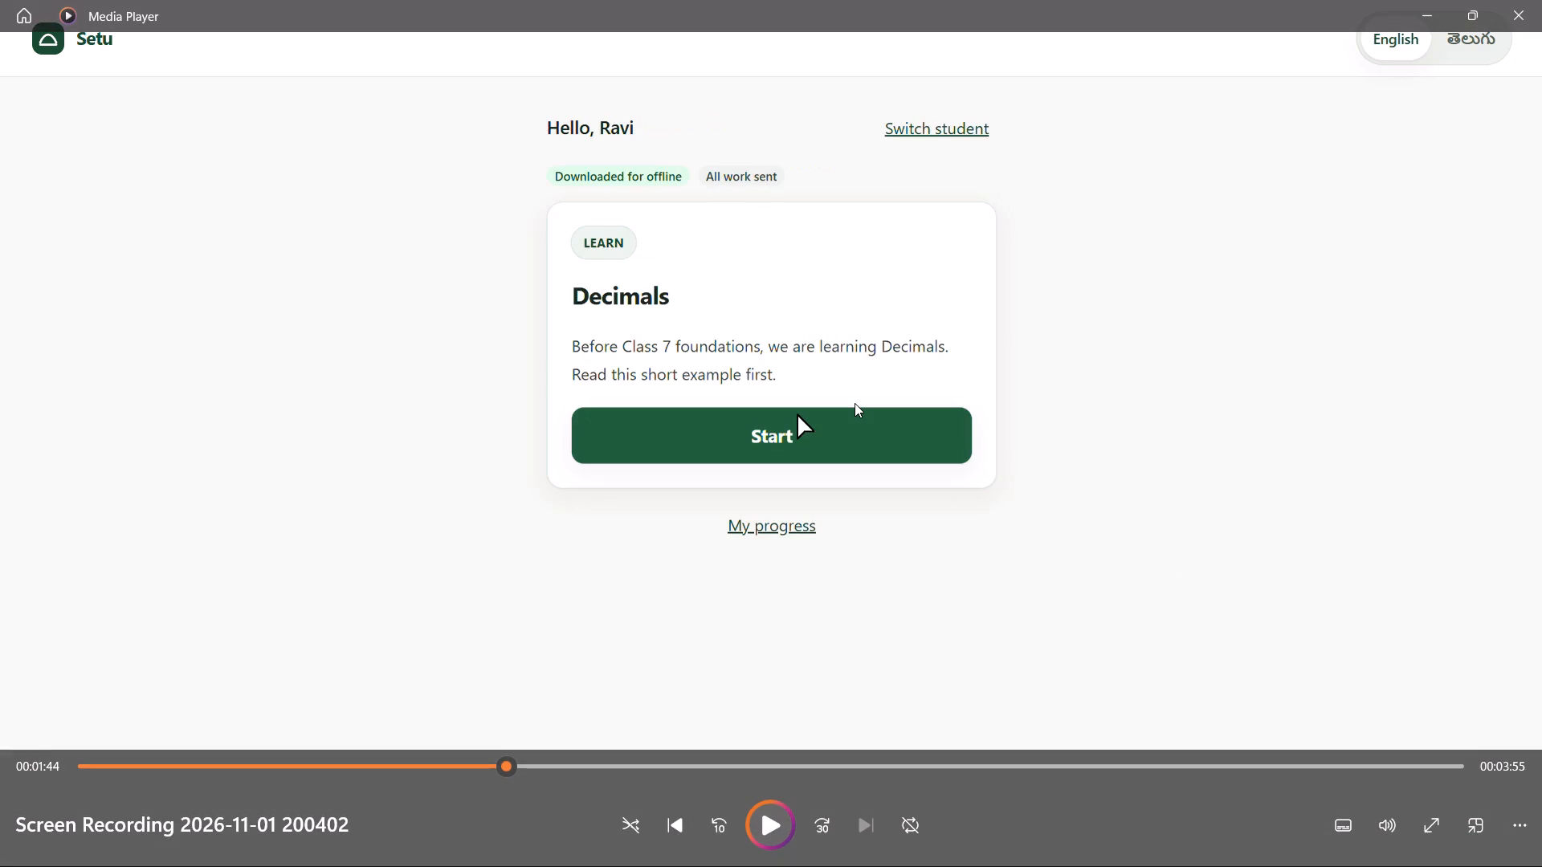
{"action": "key", "text": "Escape"}
{"action": "key", "text": "Escape"}
{"action": "key", "text": "Escape"}
{"action": "key", "text": "Escape"}
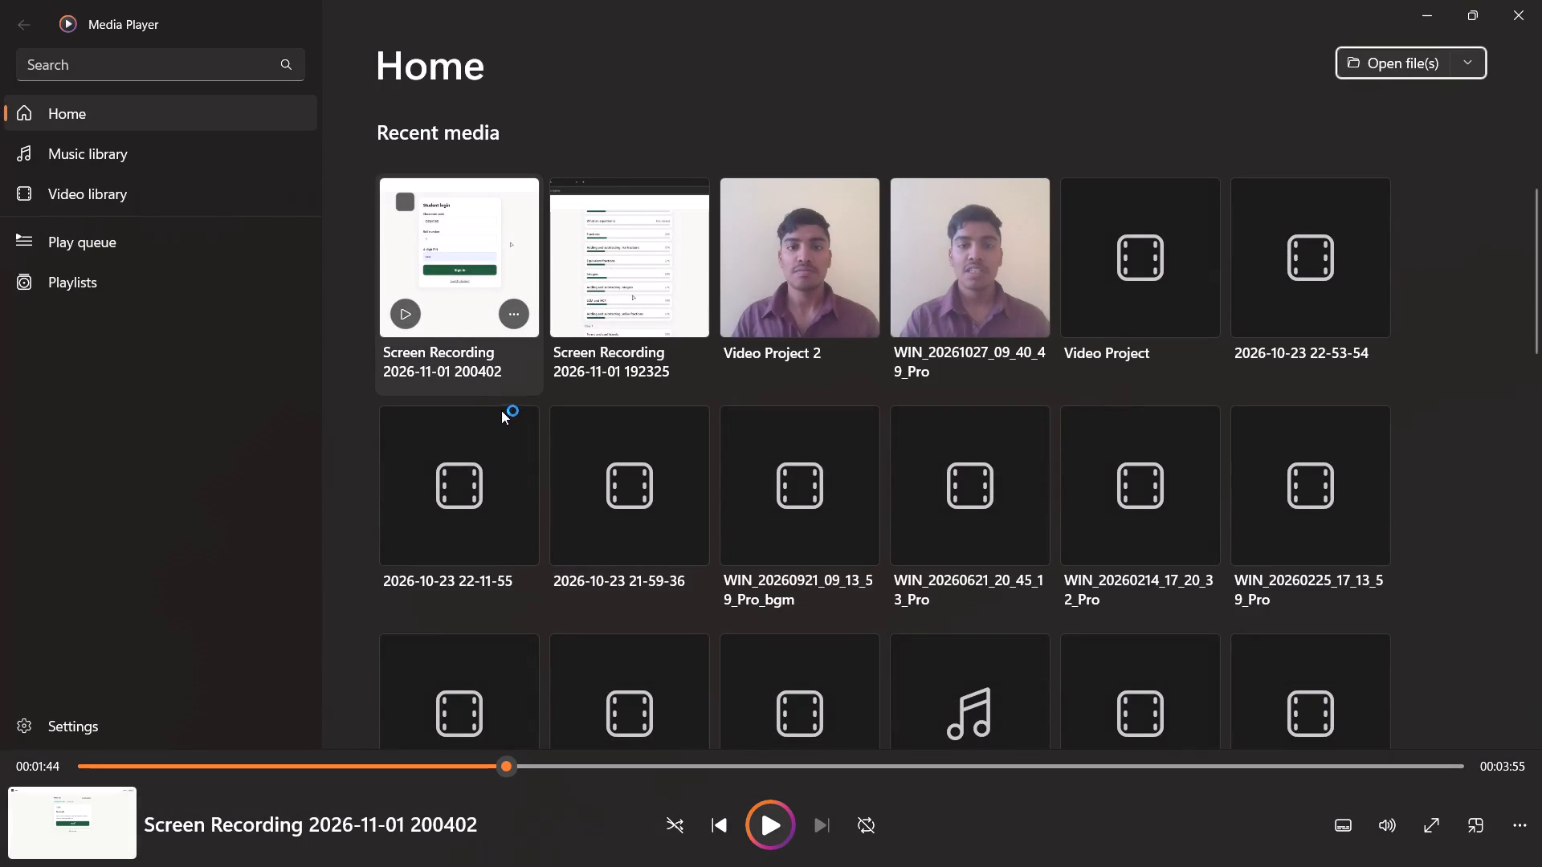
{"action": "left_click", "coordinate": [563, 318]}
{"action": "left_click", "coordinate": [575, 313]}
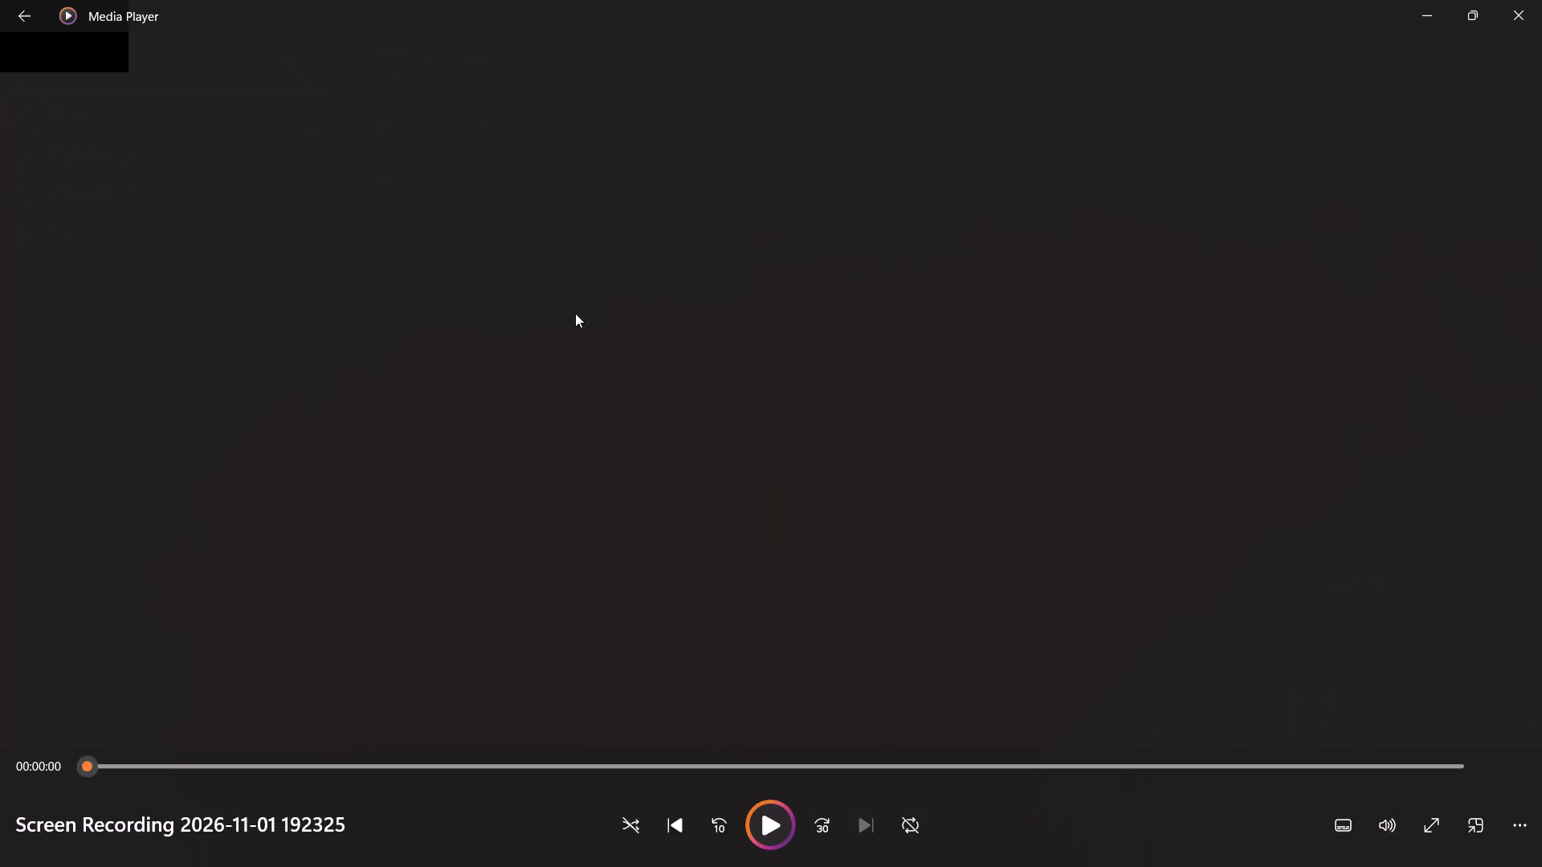
{"action": "key", "text": "space"}
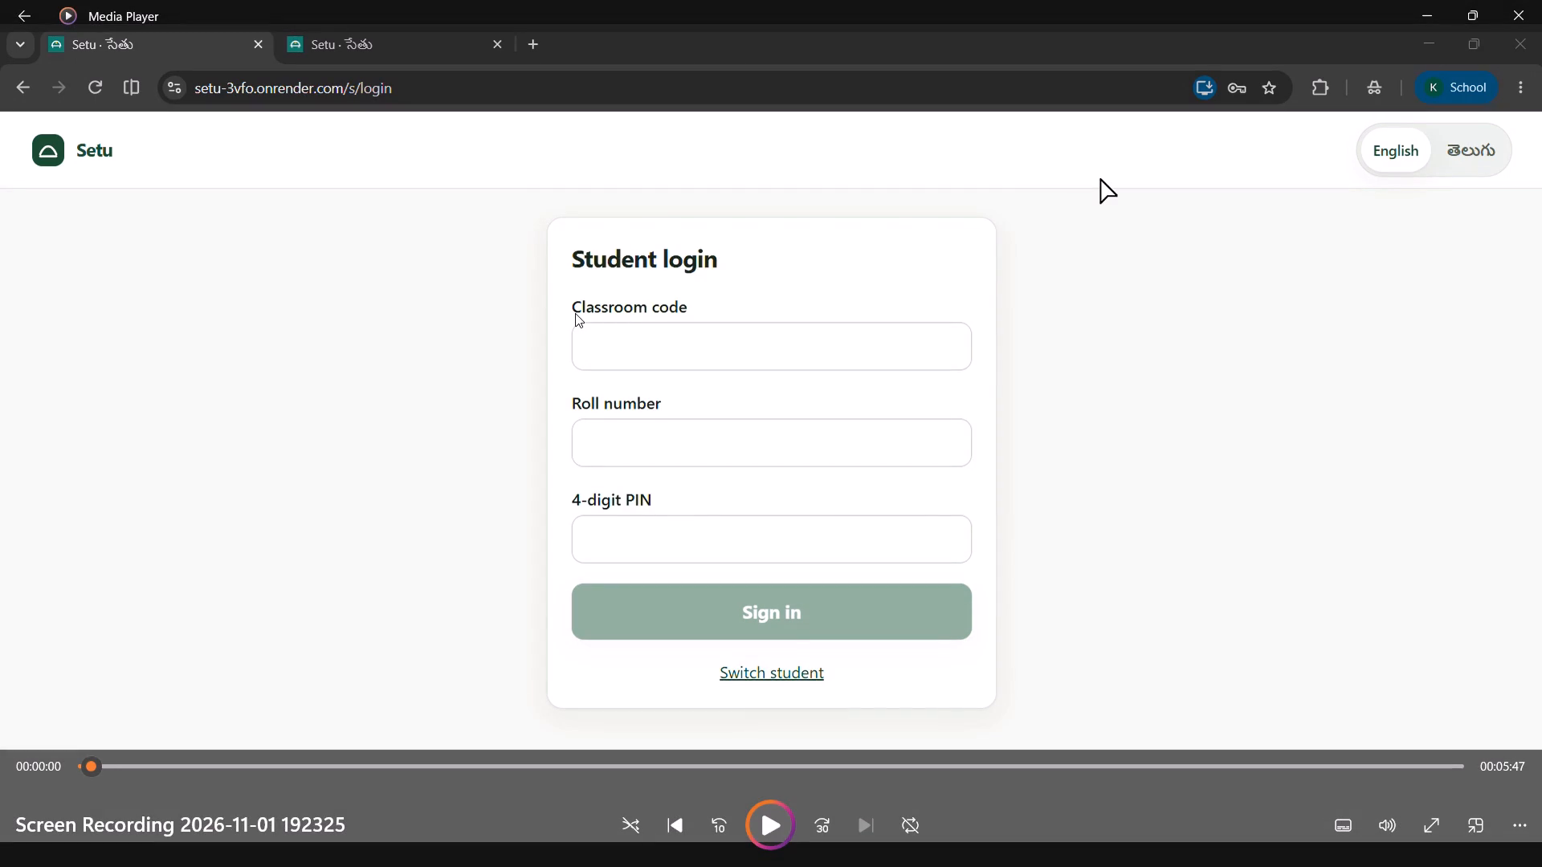
{"action": "key", "text": "Escape"}
{"action": "scroll", "coordinate": [694, 542], "scroll_direction": "right", "scroll_amount": 4}
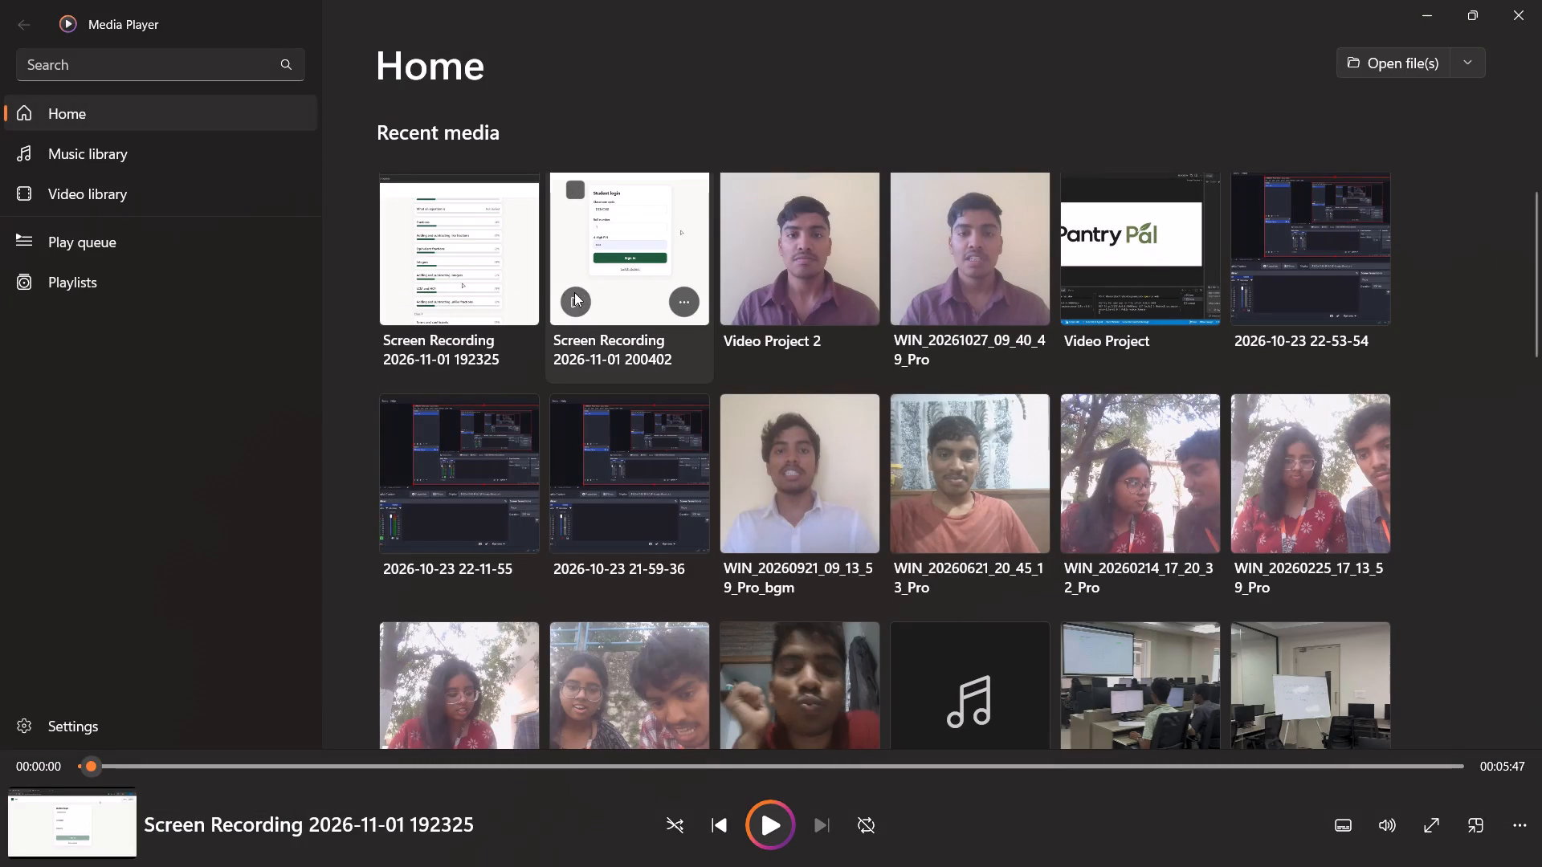
{"action": "left_click", "coordinate": [579, 302]}
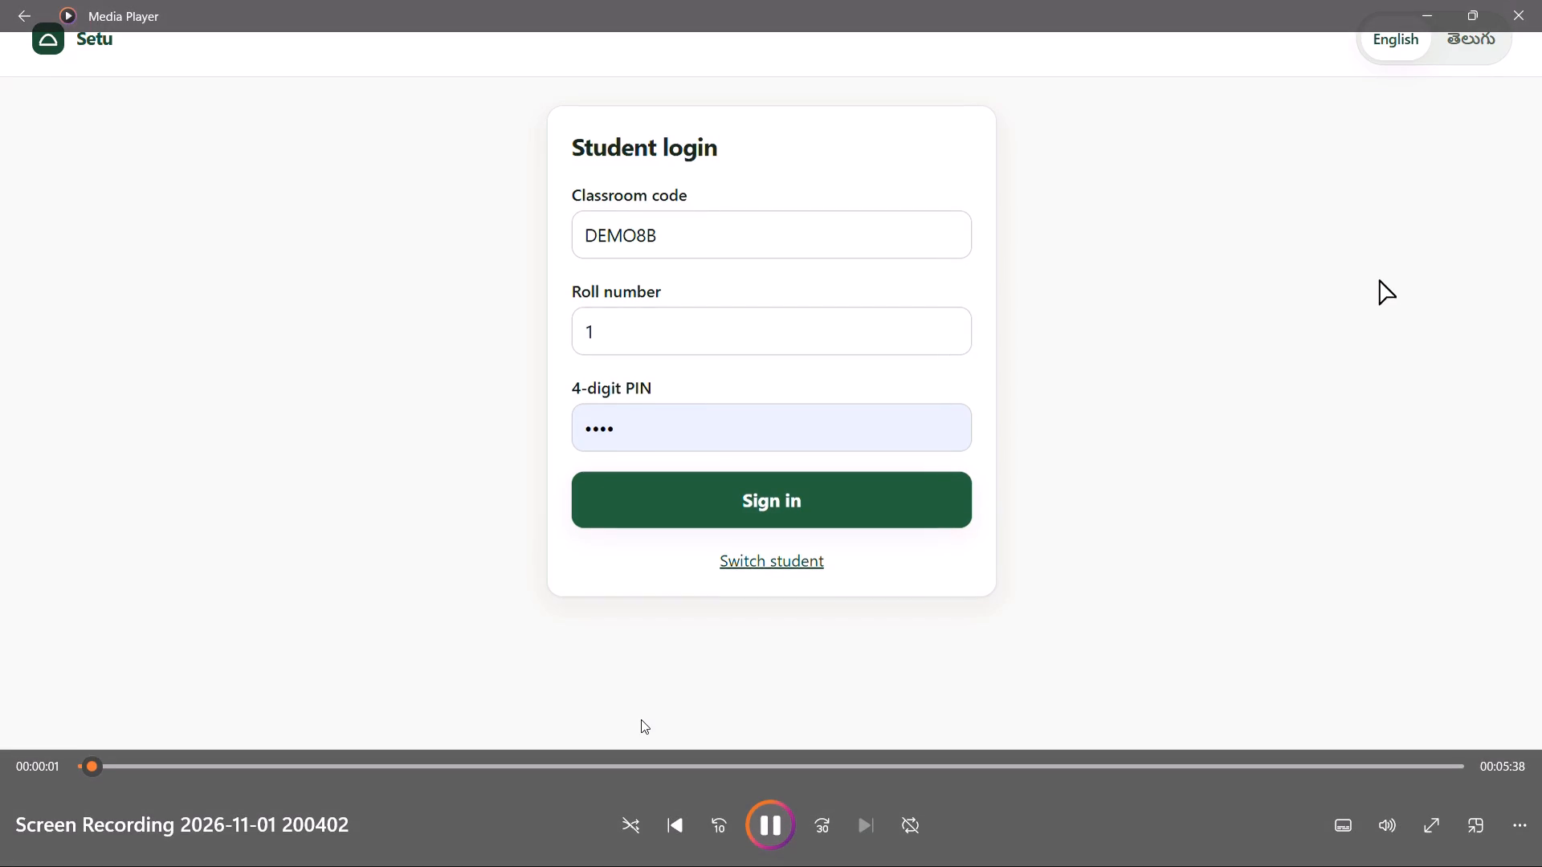
{"action": "left_click", "coordinate": [204, 773]}
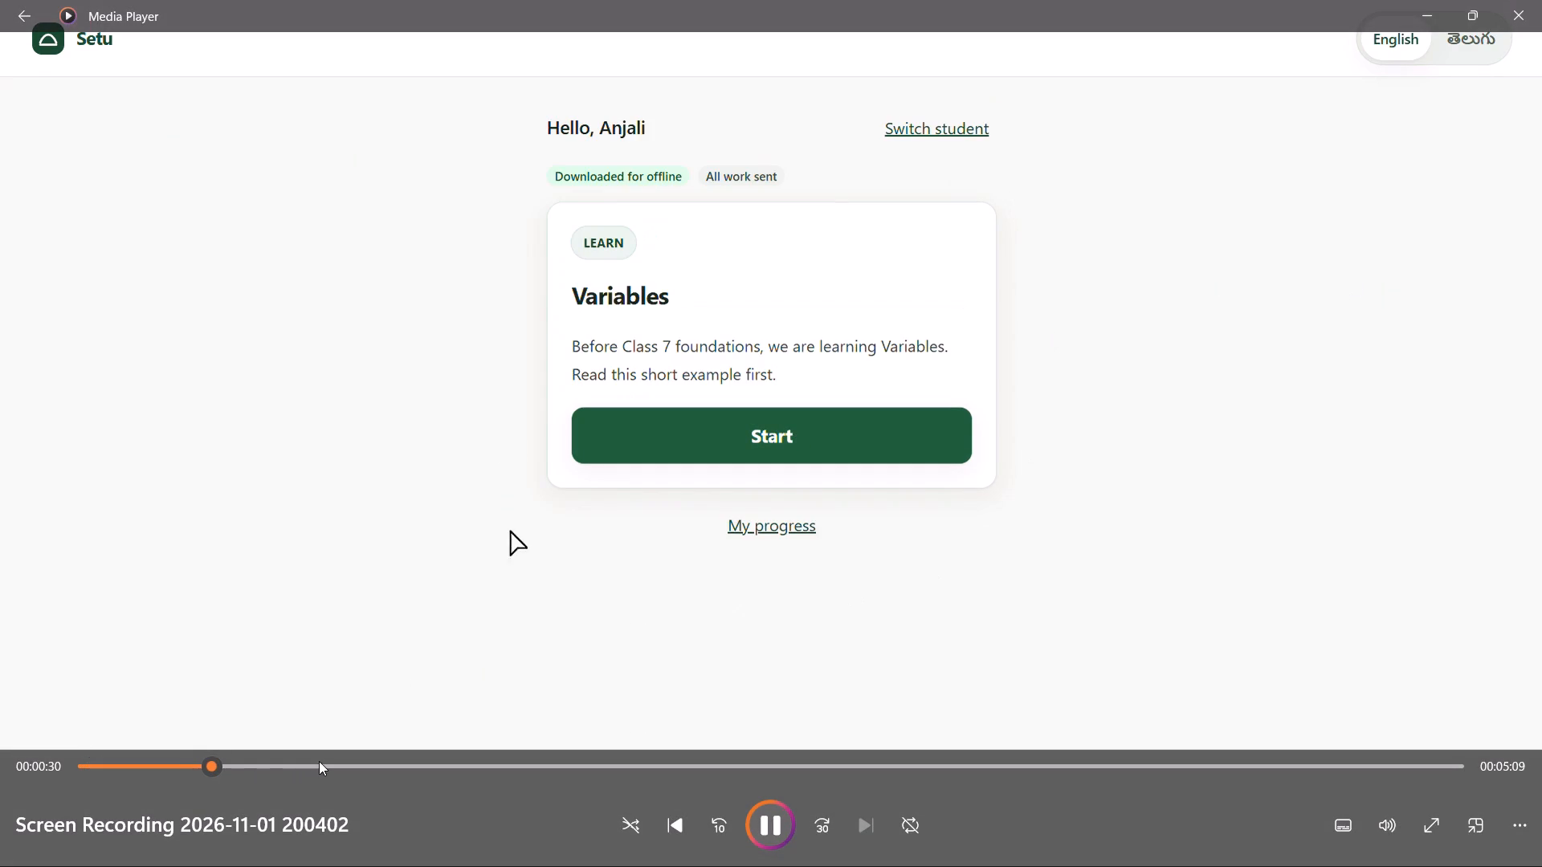
{"action": "left_click", "coordinate": [320, 762]}
{"action": "left_click", "coordinate": [524, 767]}
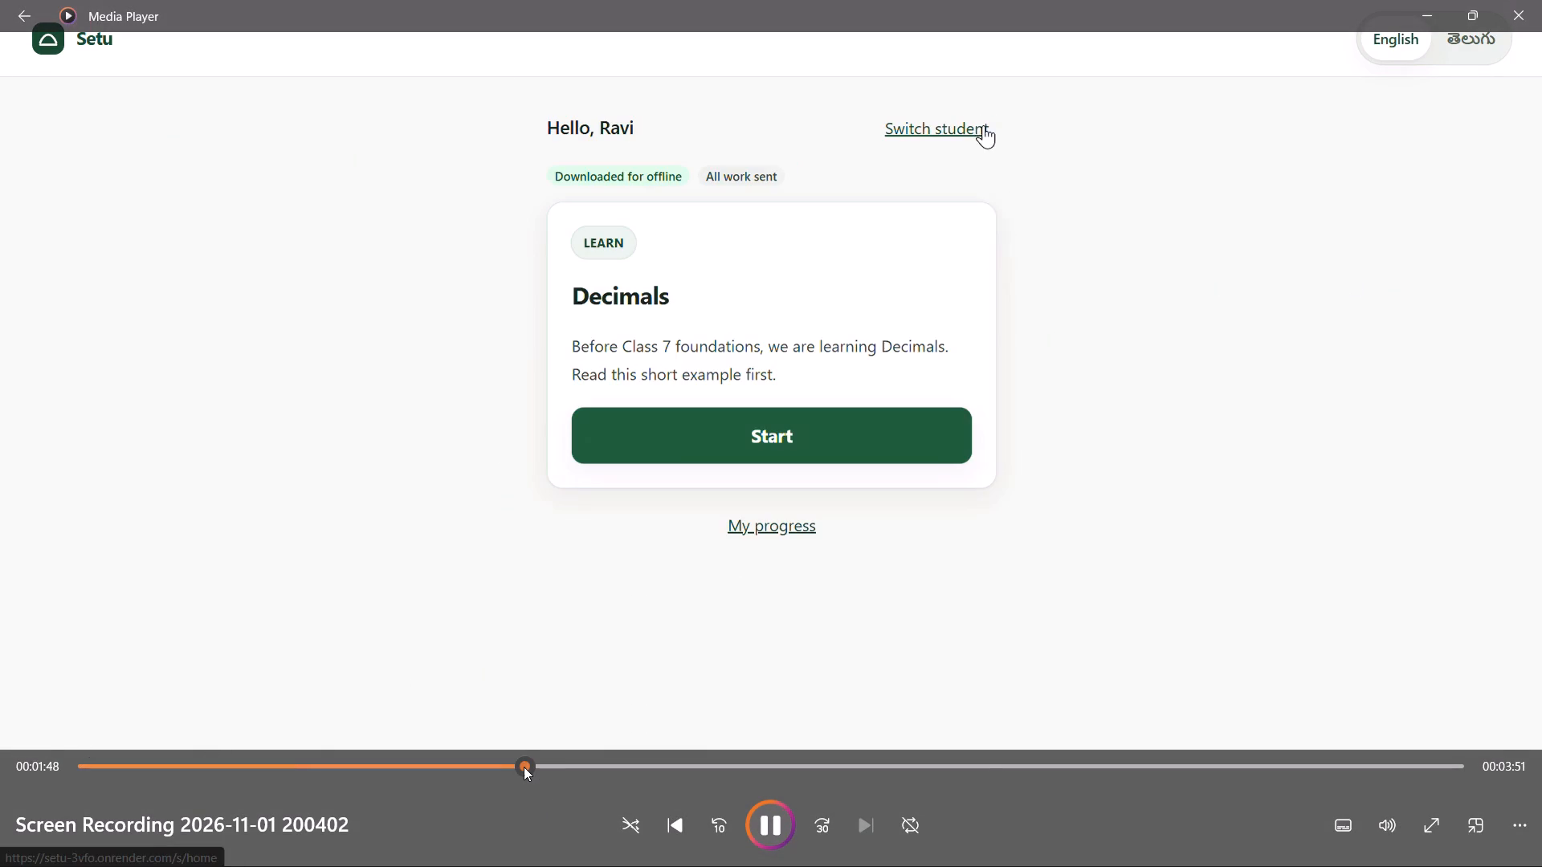
{"action": "left_click", "coordinate": [732, 762]}
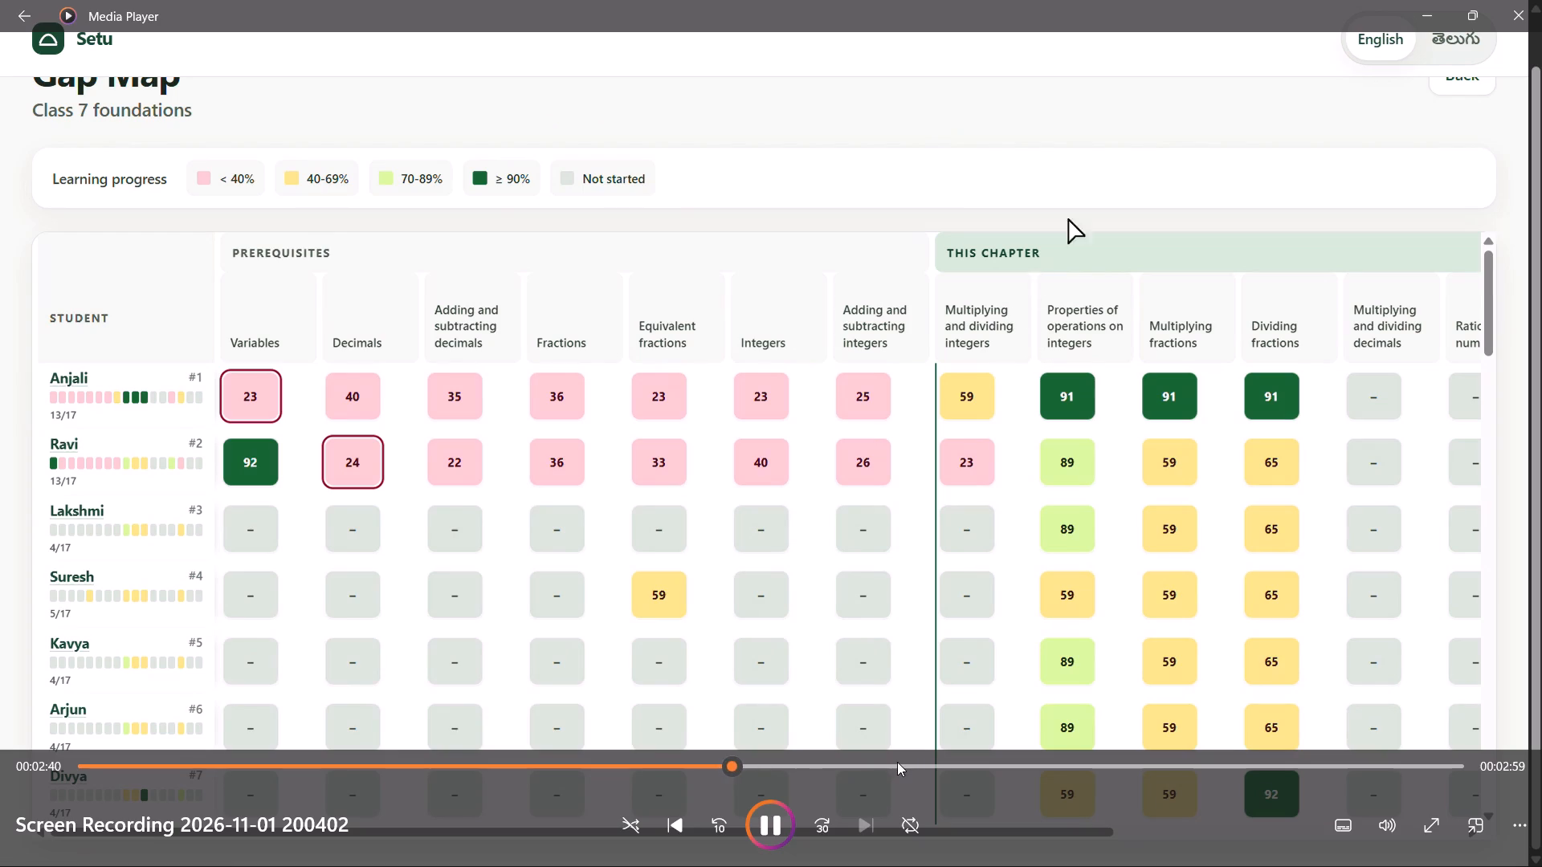
{"action": "left_click", "coordinate": [897, 762]}
{"action": "left_click", "coordinate": [1067, 757]}
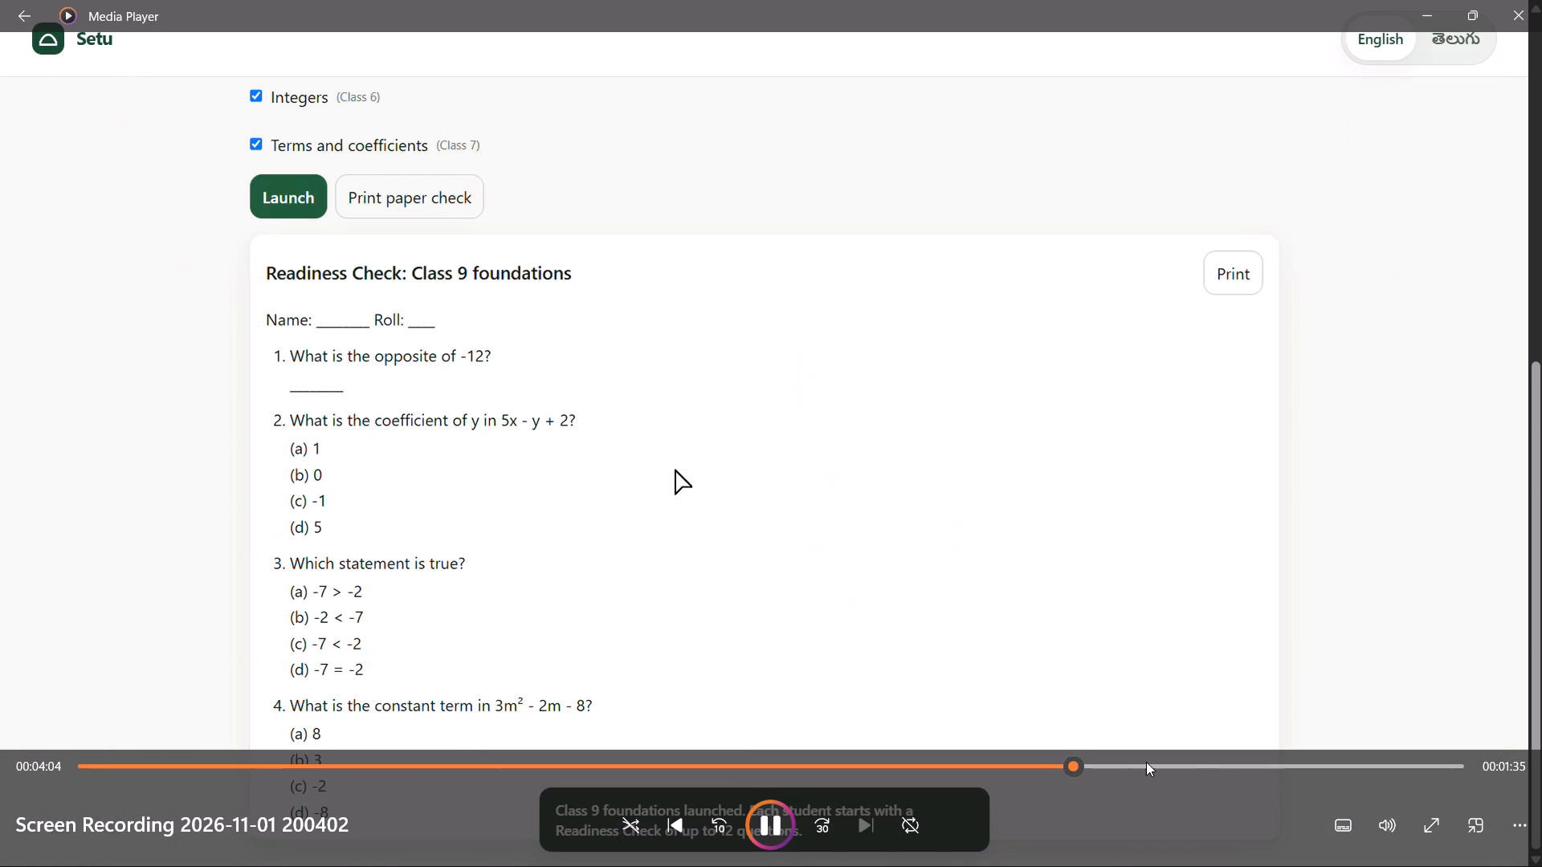
{"action": "left_click", "coordinate": [1218, 758]}
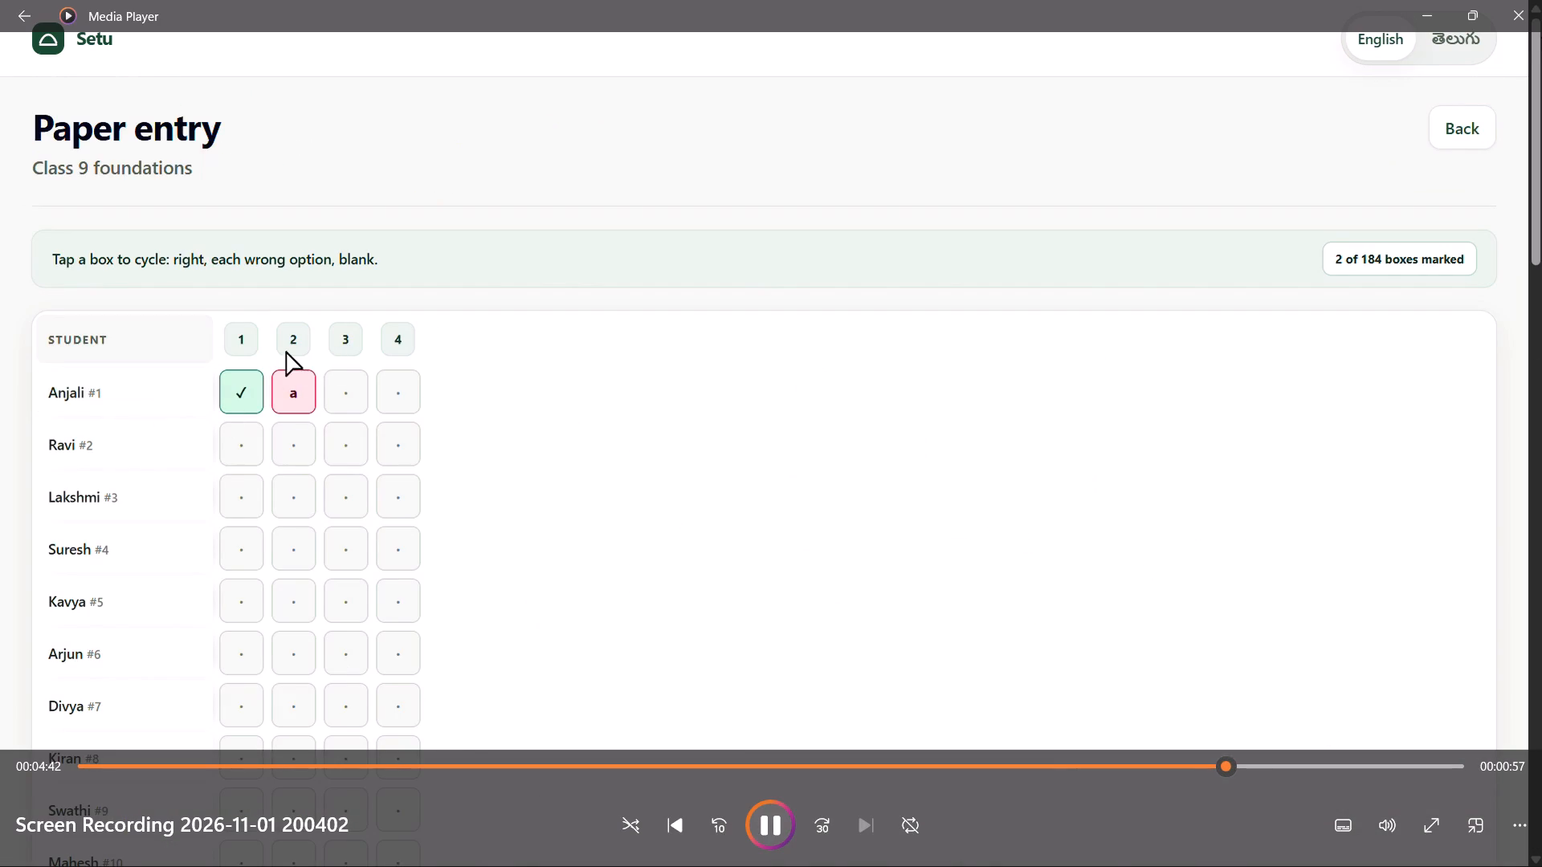
Leave the full video view for the home page and pause the recording still playing.
{"action": "key", "text": "Escape"}
{"action": "key", "text": "Escape"}
{"action": "key", "text": "Escape"}
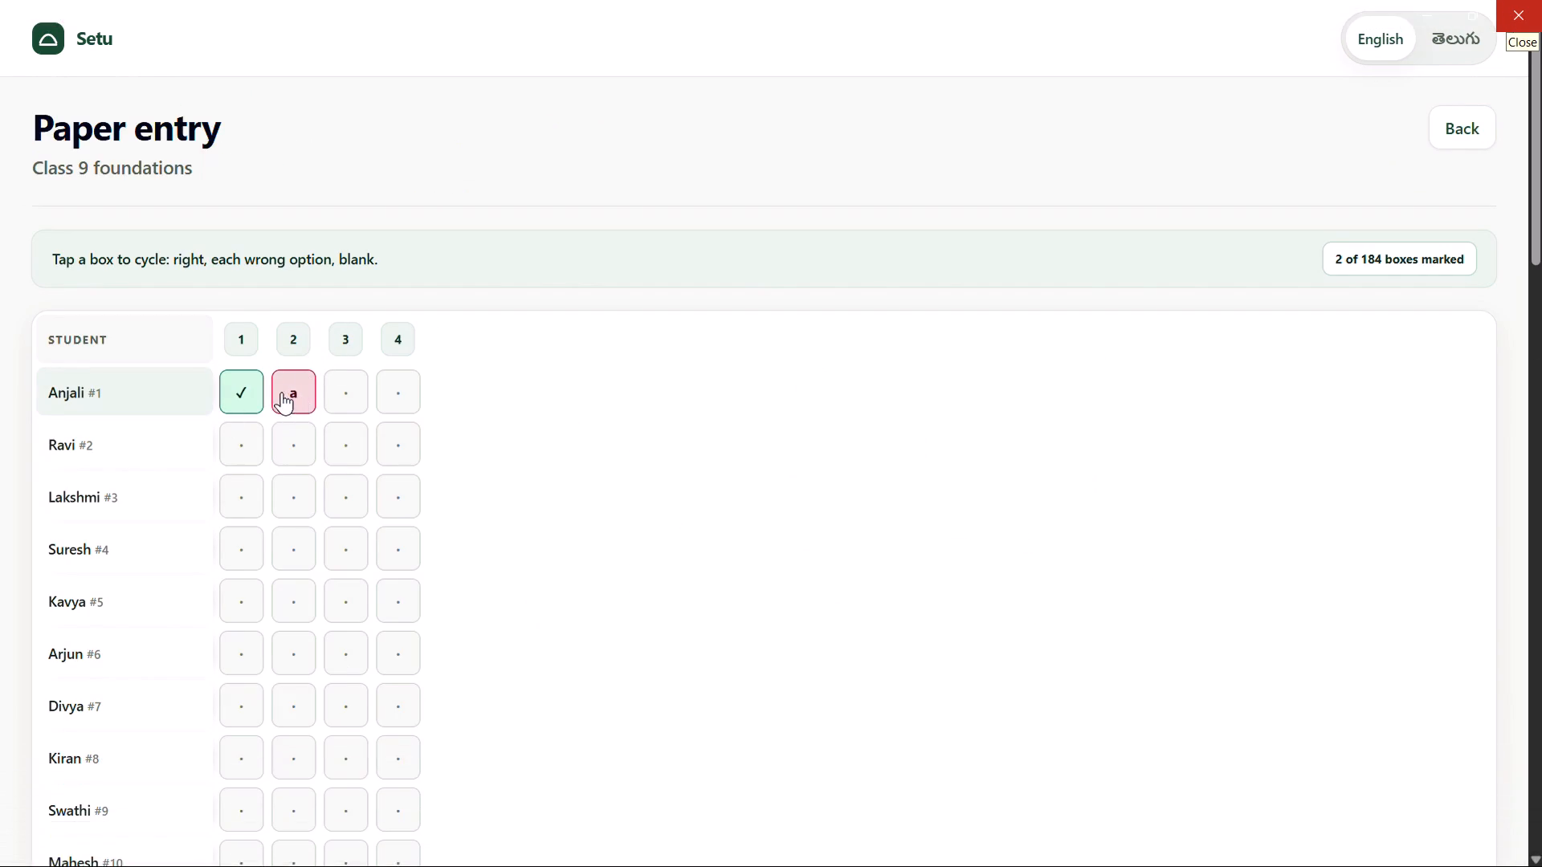
{"action": "key", "text": "Escape"}
{"action": "key", "text": "Escape"}
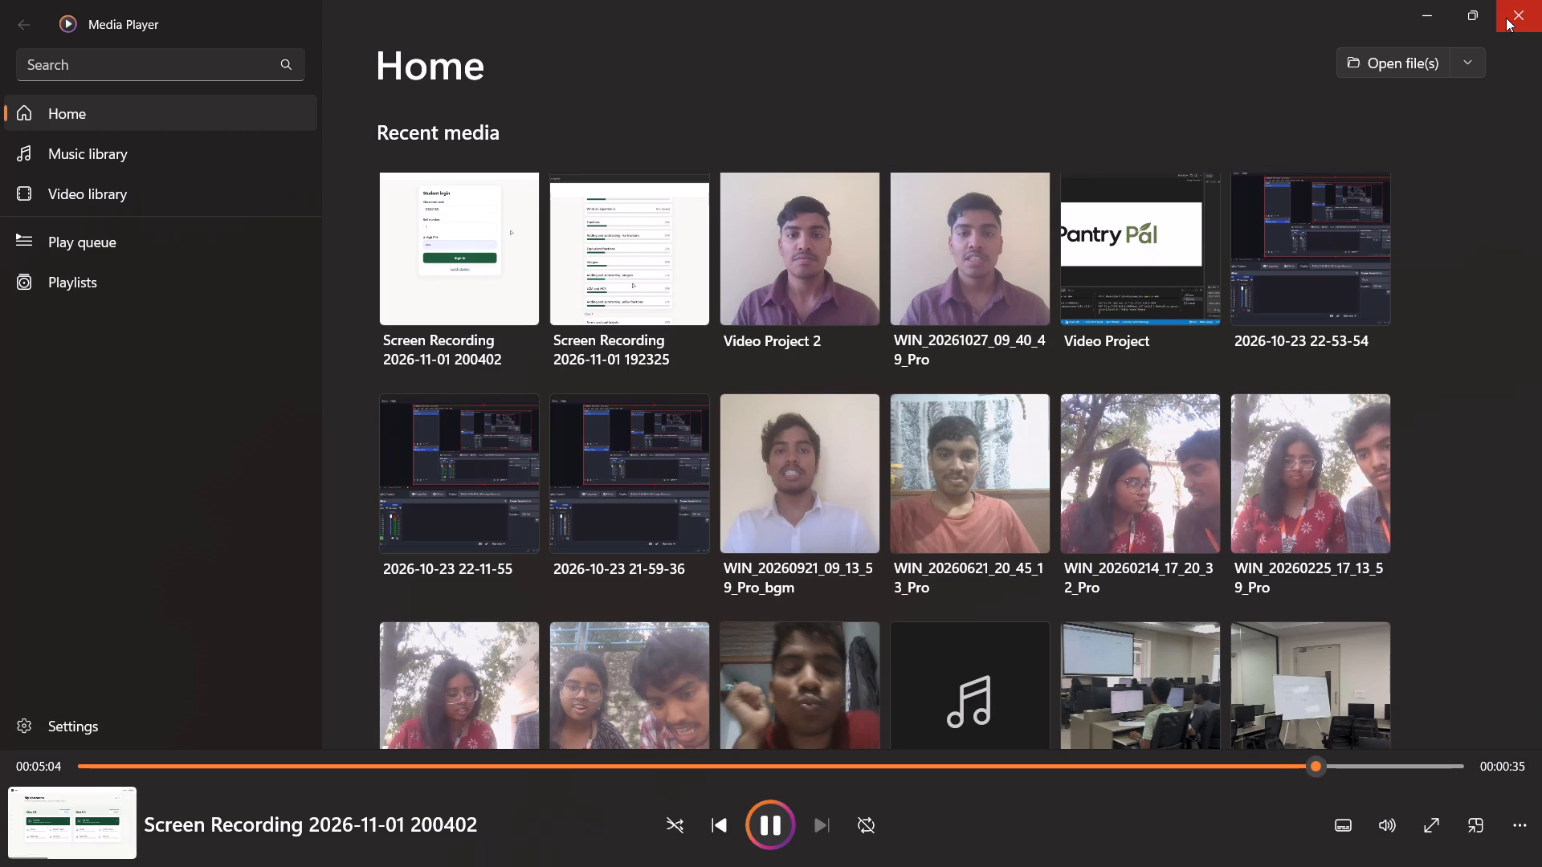
{"action": "key", "text": "space"}
{"action": "key", "text": "Escape"}
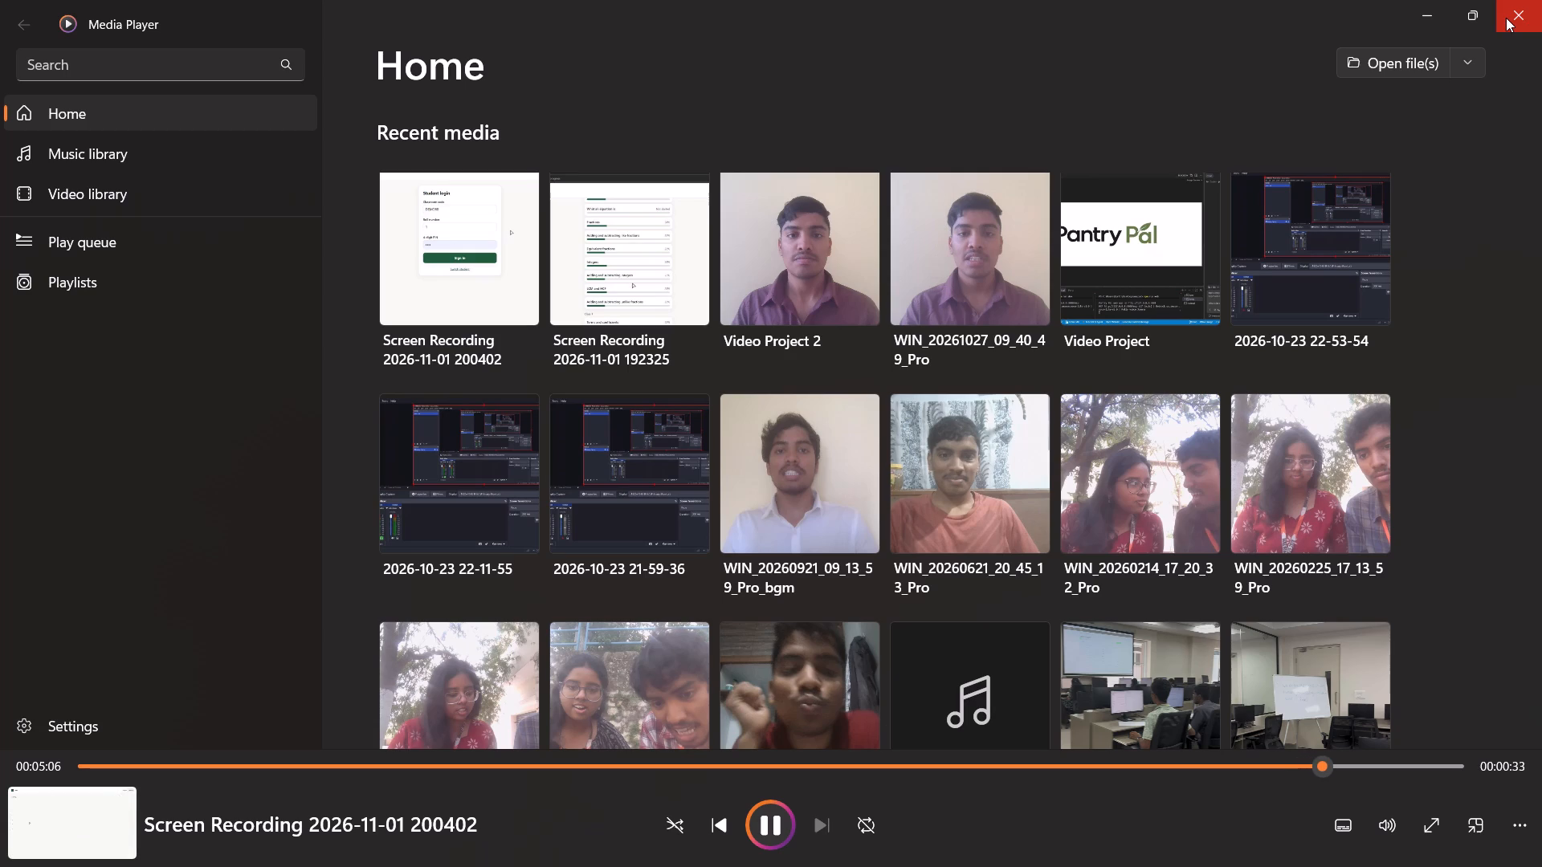
{"action": "key", "text": "Escape"}
{"action": "key", "text": "Escape"}
{"action": "key", "text": "Escape"}
Close Media Player.
{"action": "key", "text": "alt+Tab"}
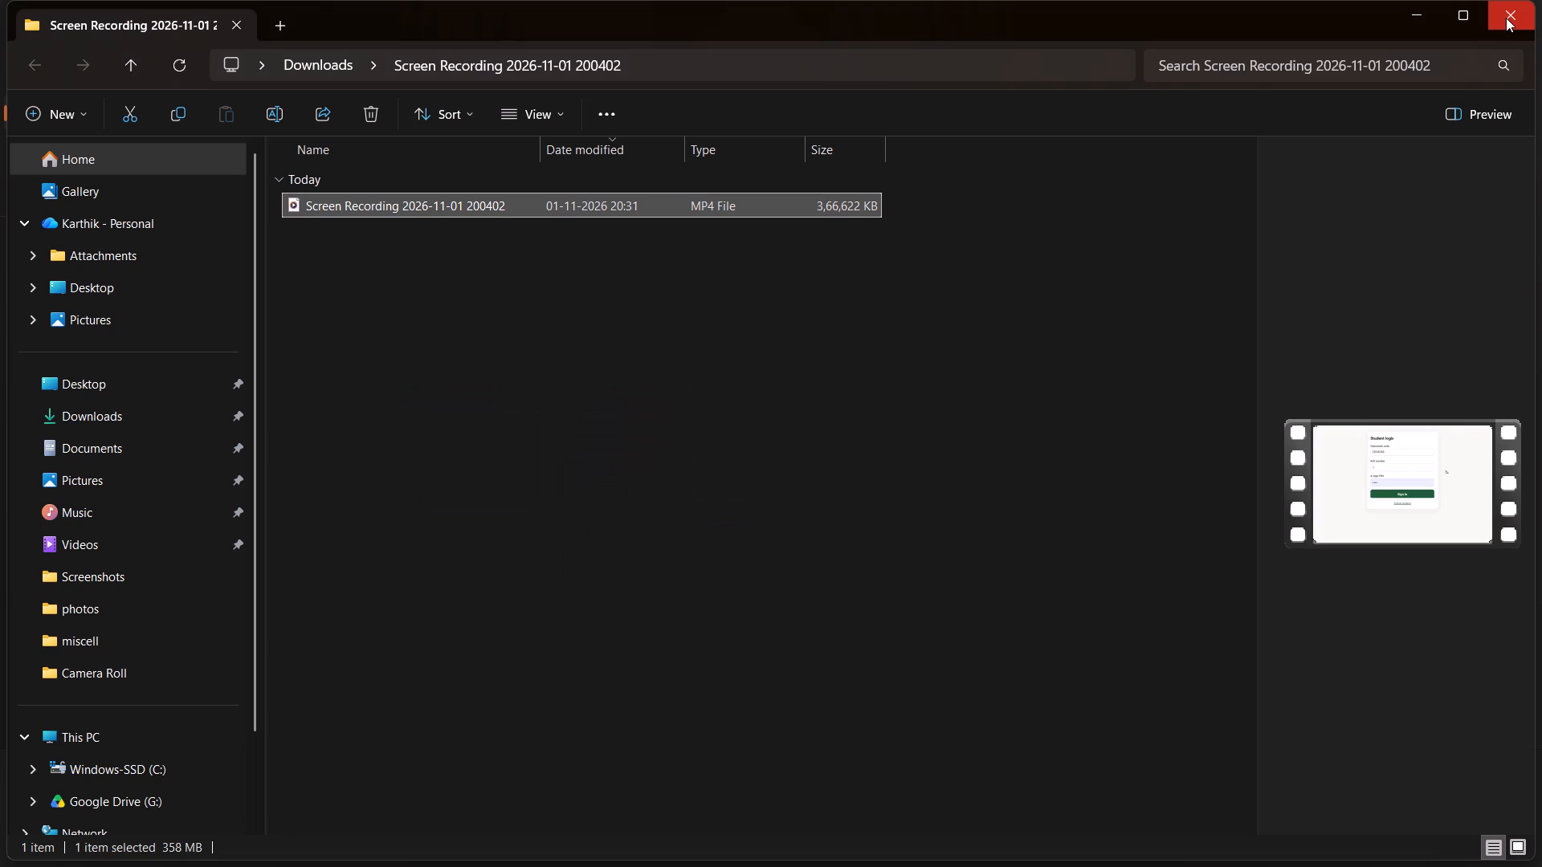
{"action": "key", "text": "alt+Tab"}
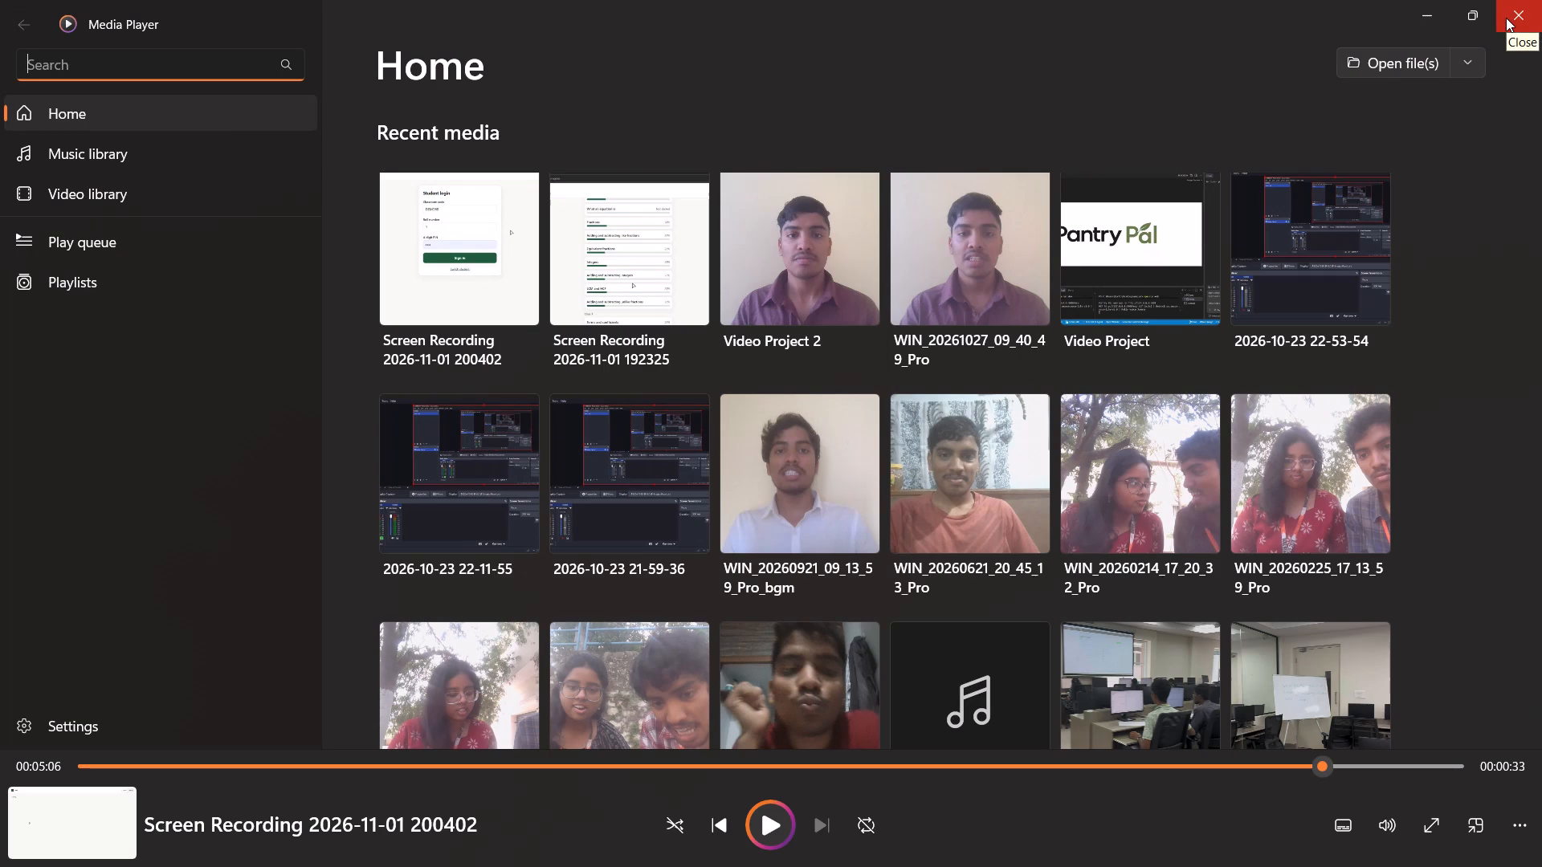
{"action": "left_click", "coordinate": [1540, 0]}
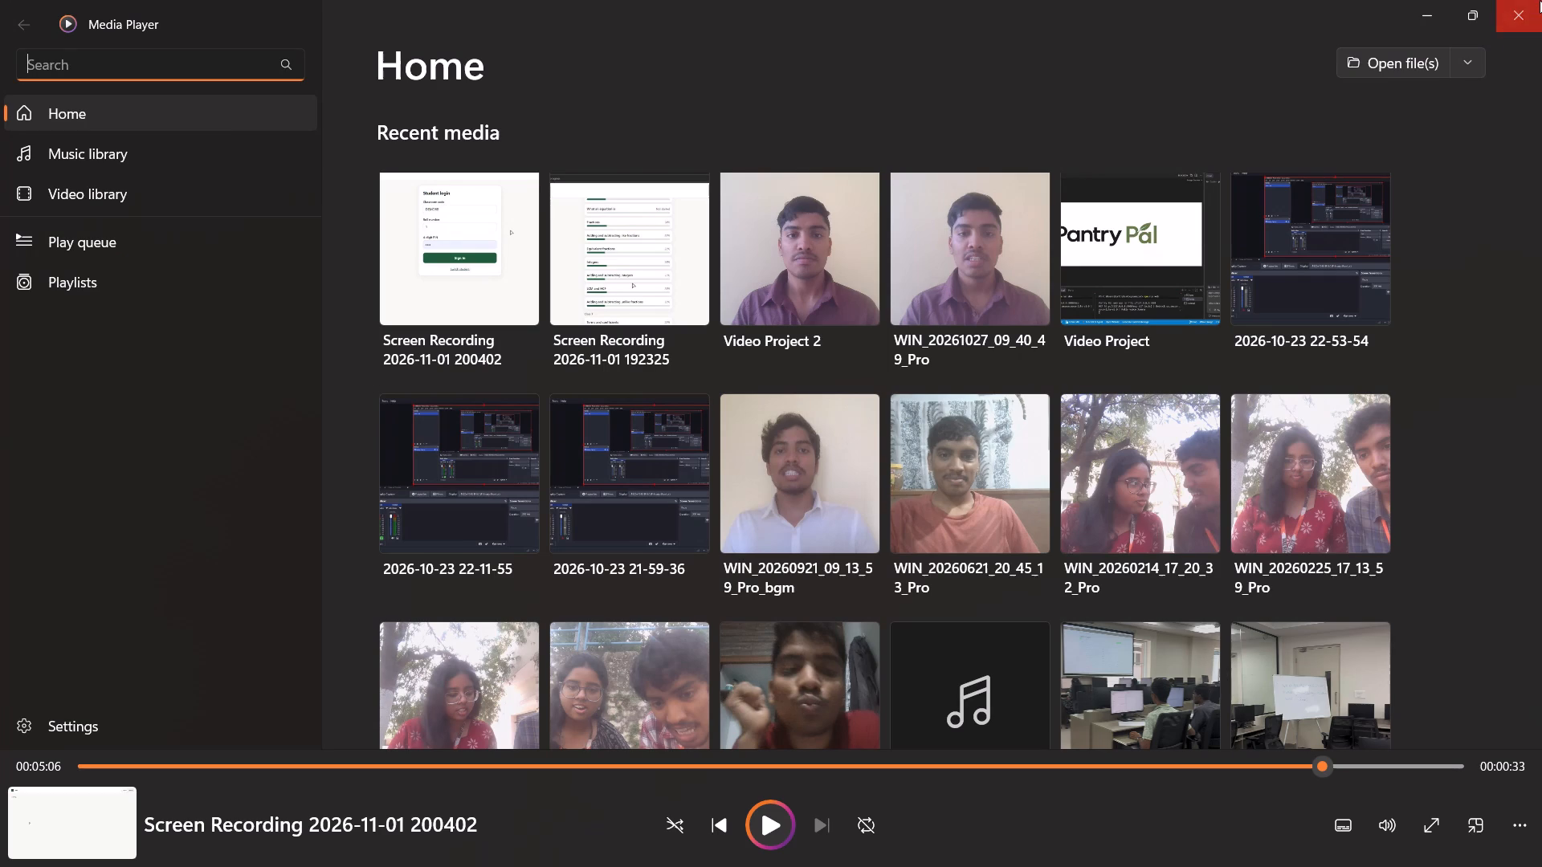
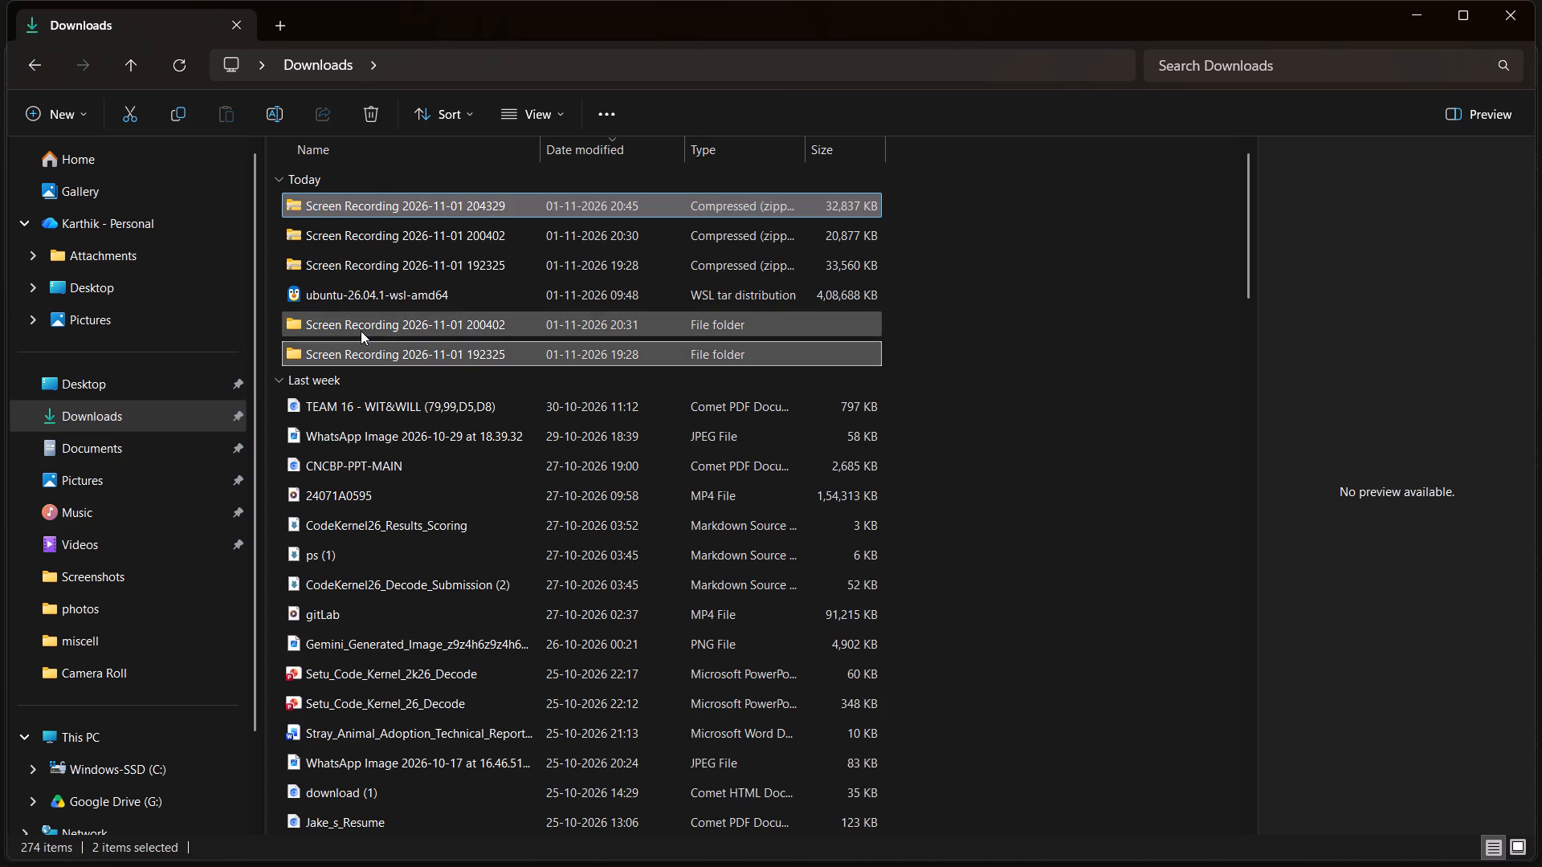
{"action": "left_click", "coordinate": [361, 331], "text": "ctrl"}
{"action": "left_click", "coordinate": [345, 268], "text": "ctrl"}
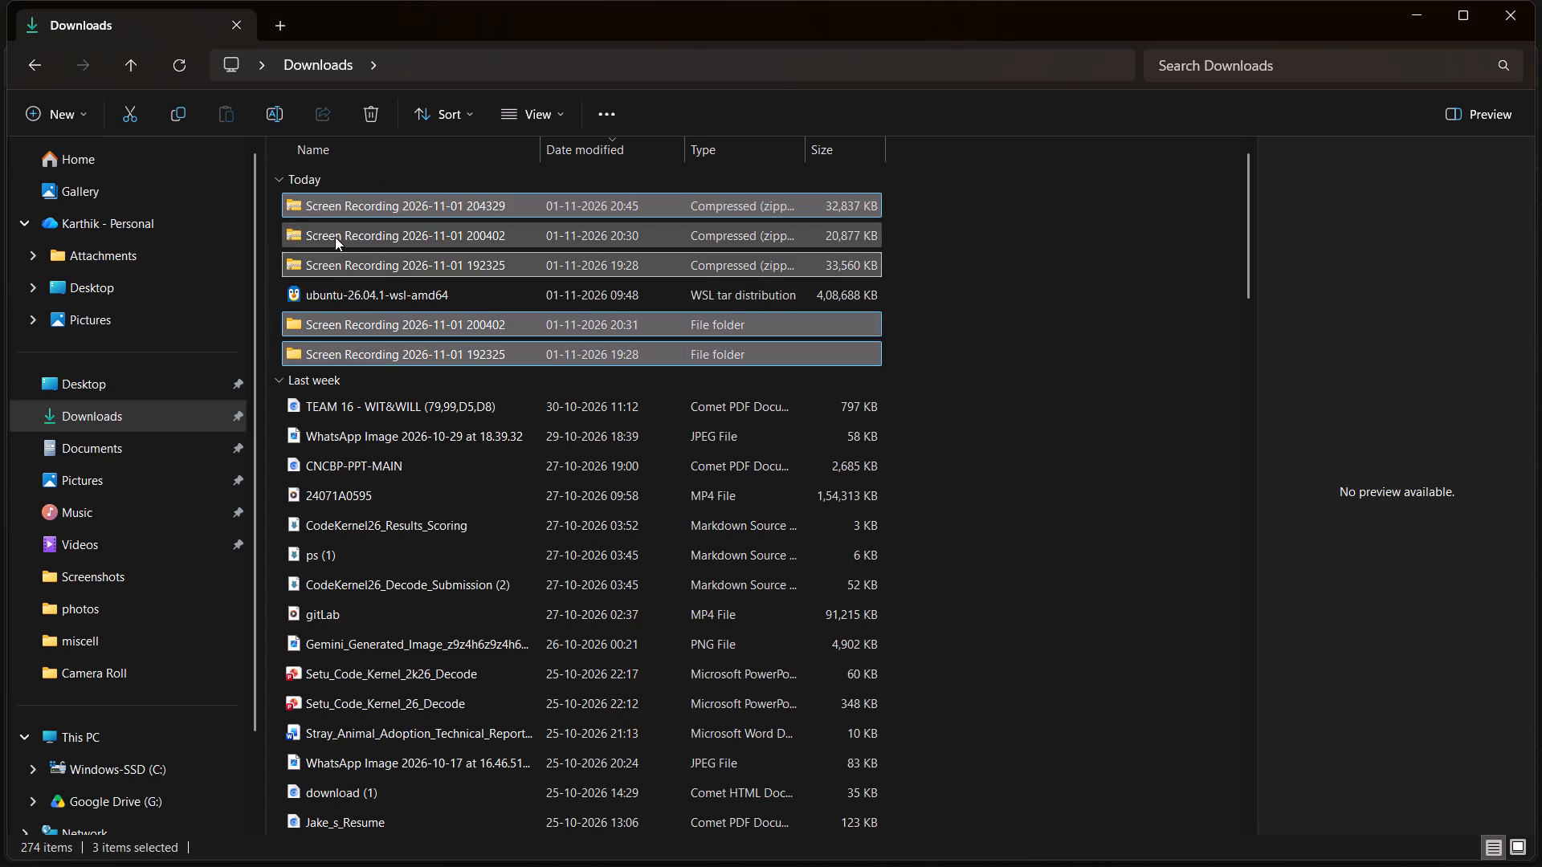
{"action": "left_click", "coordinate": [335, 237], "text": "ctrl"}
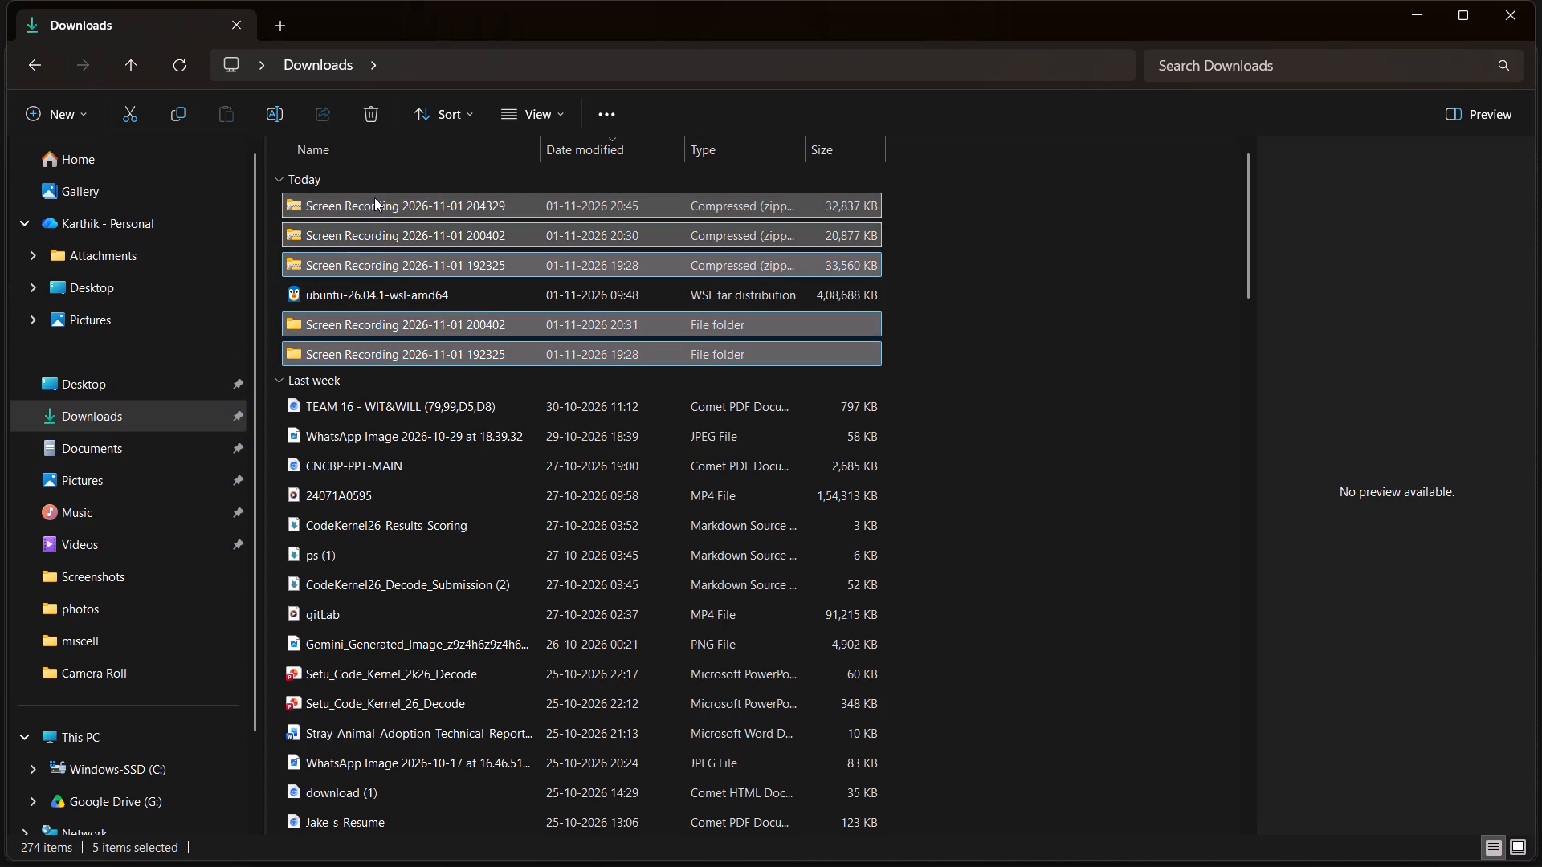
{"action": "left_click", "coordinate": [374, 197], "text": "ctrl"}
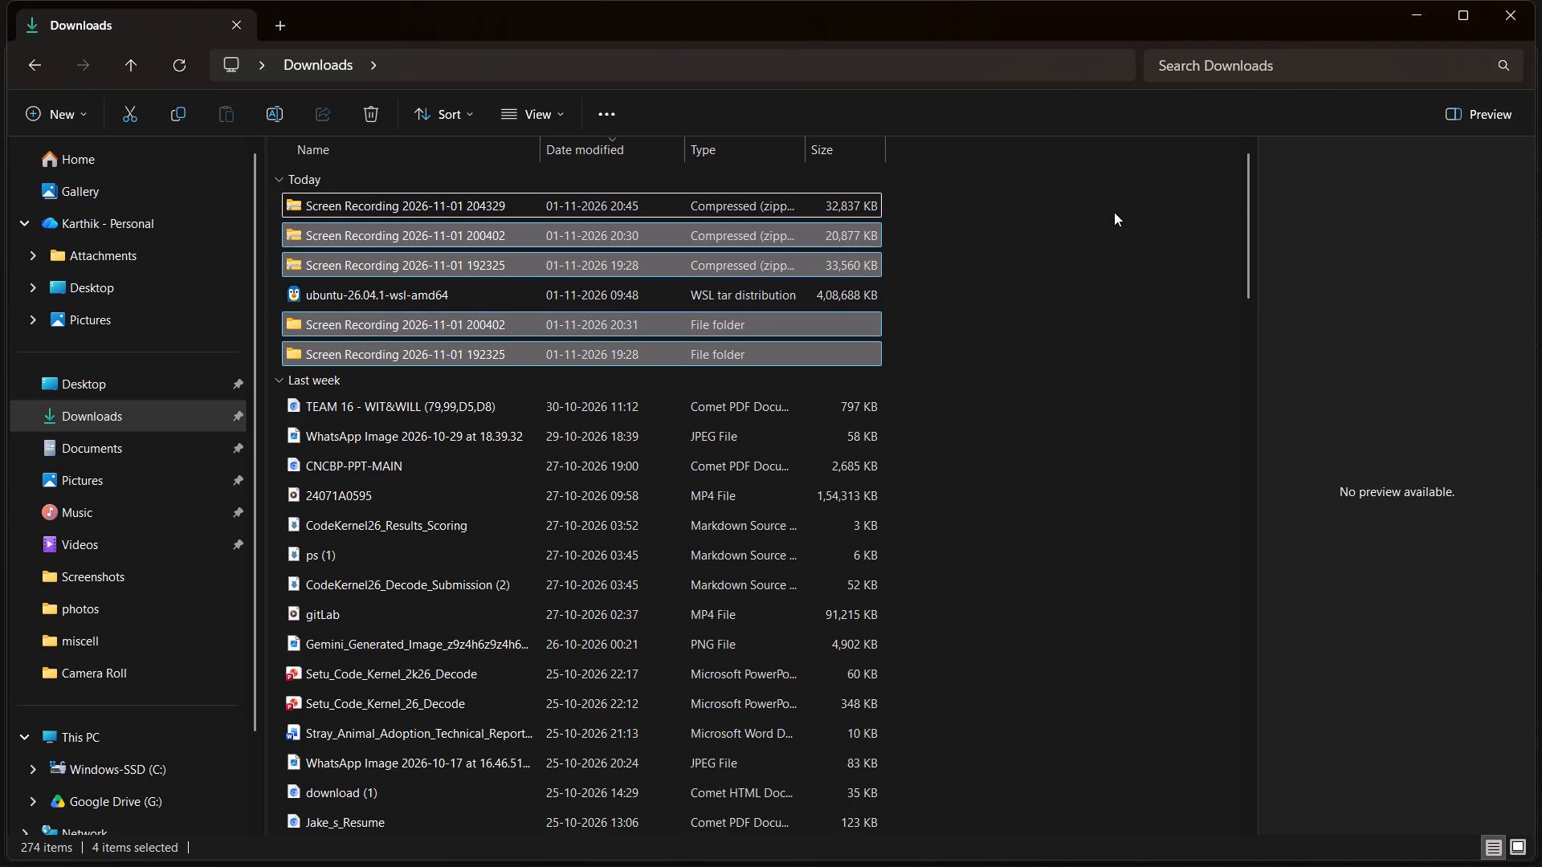
{"action": "key", "text": "shift+Delete"}
{"action": "key", "text": "Return"}
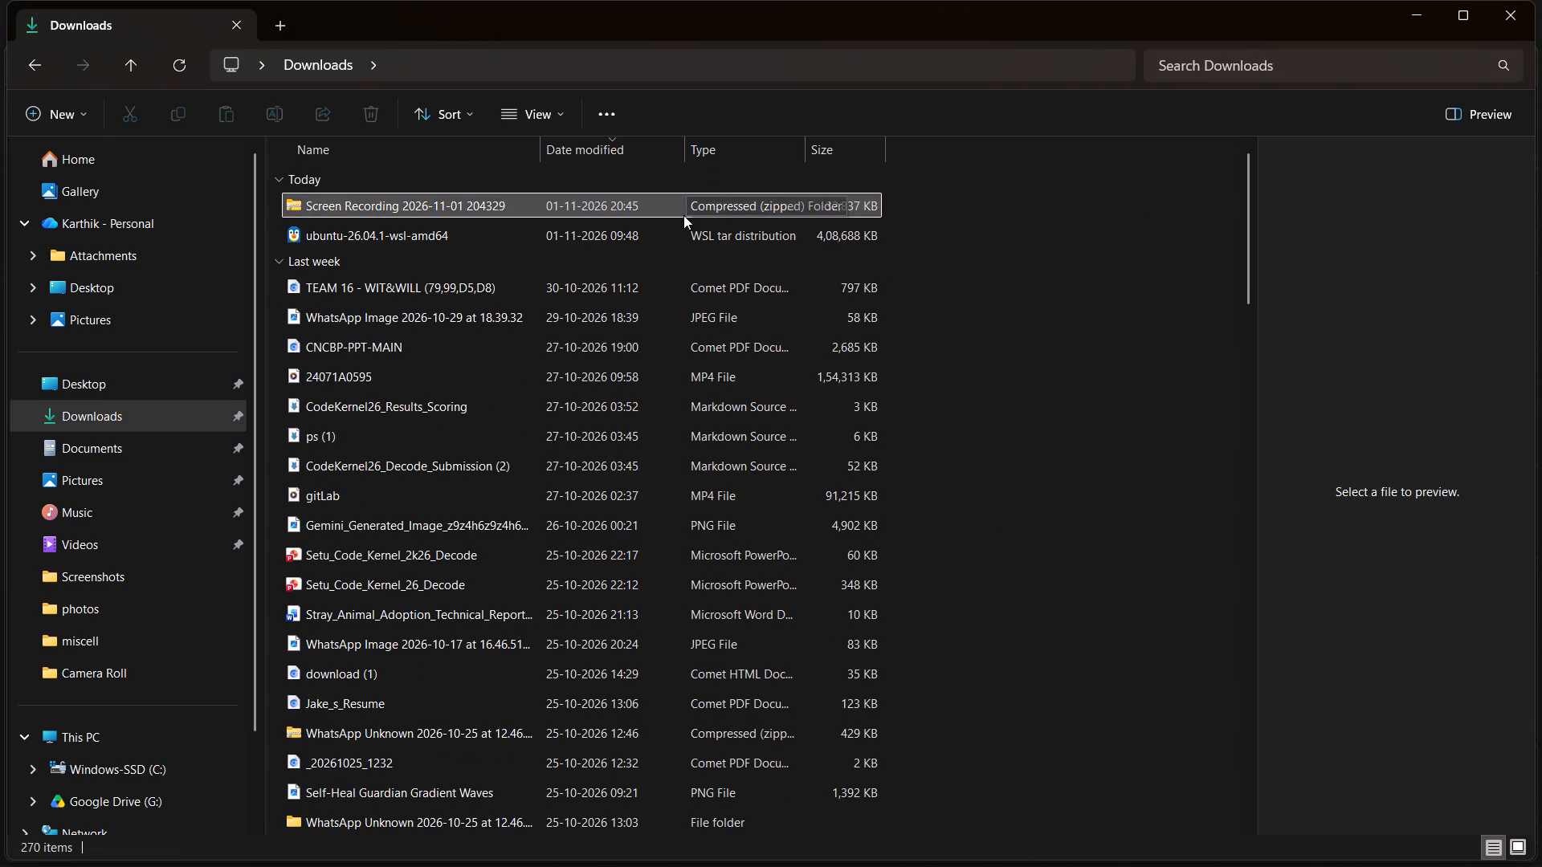
{"action": "left_click", "coordinate": [624, 201]}
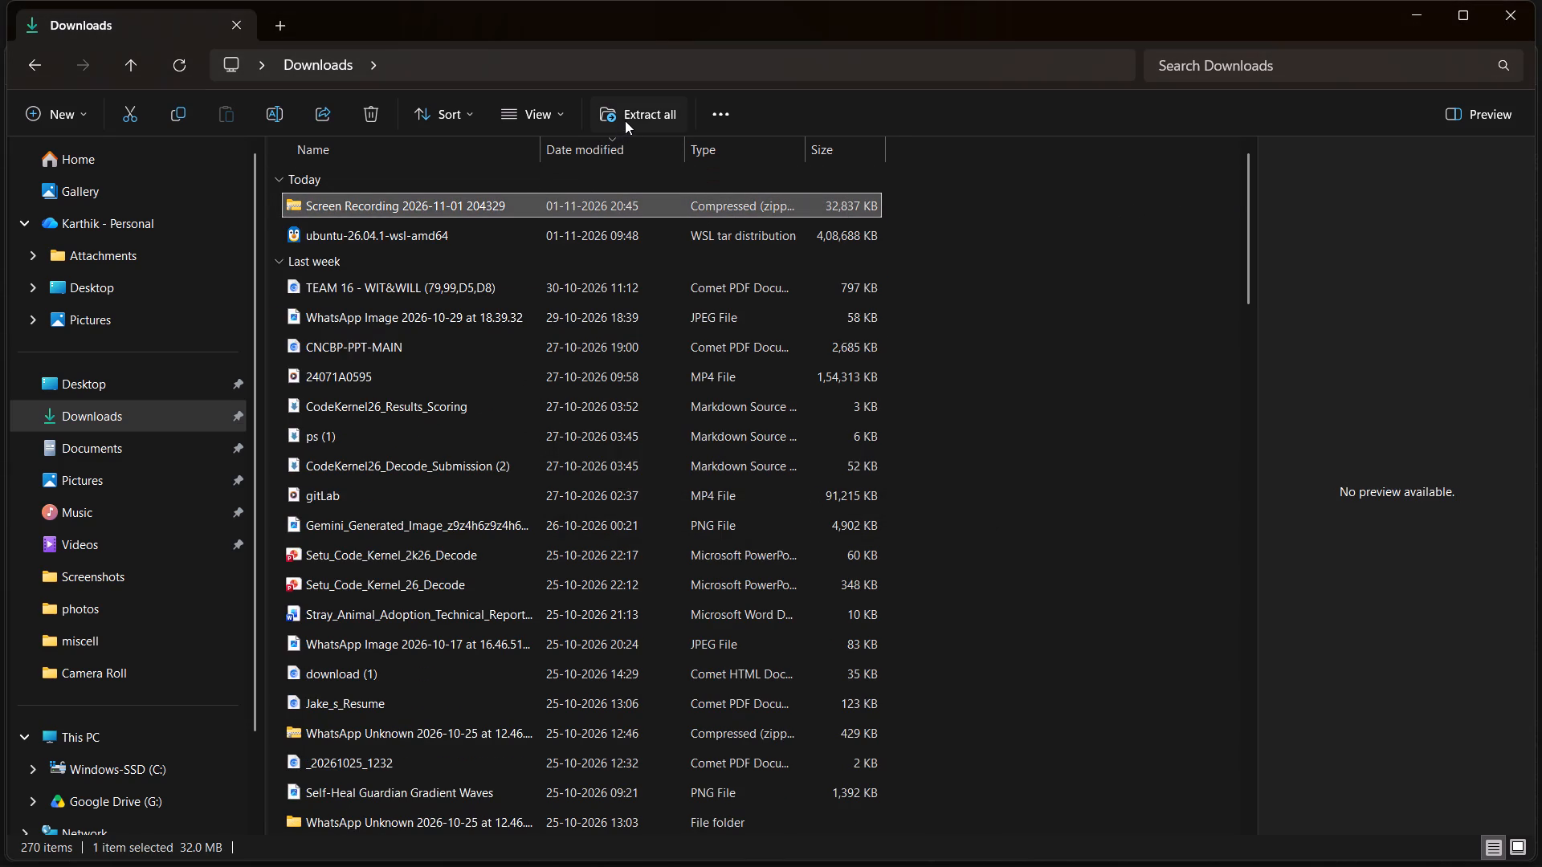
{"action": "left_click", "coordinate": [625, 120]}
{"action": "key", "text": "Return"}
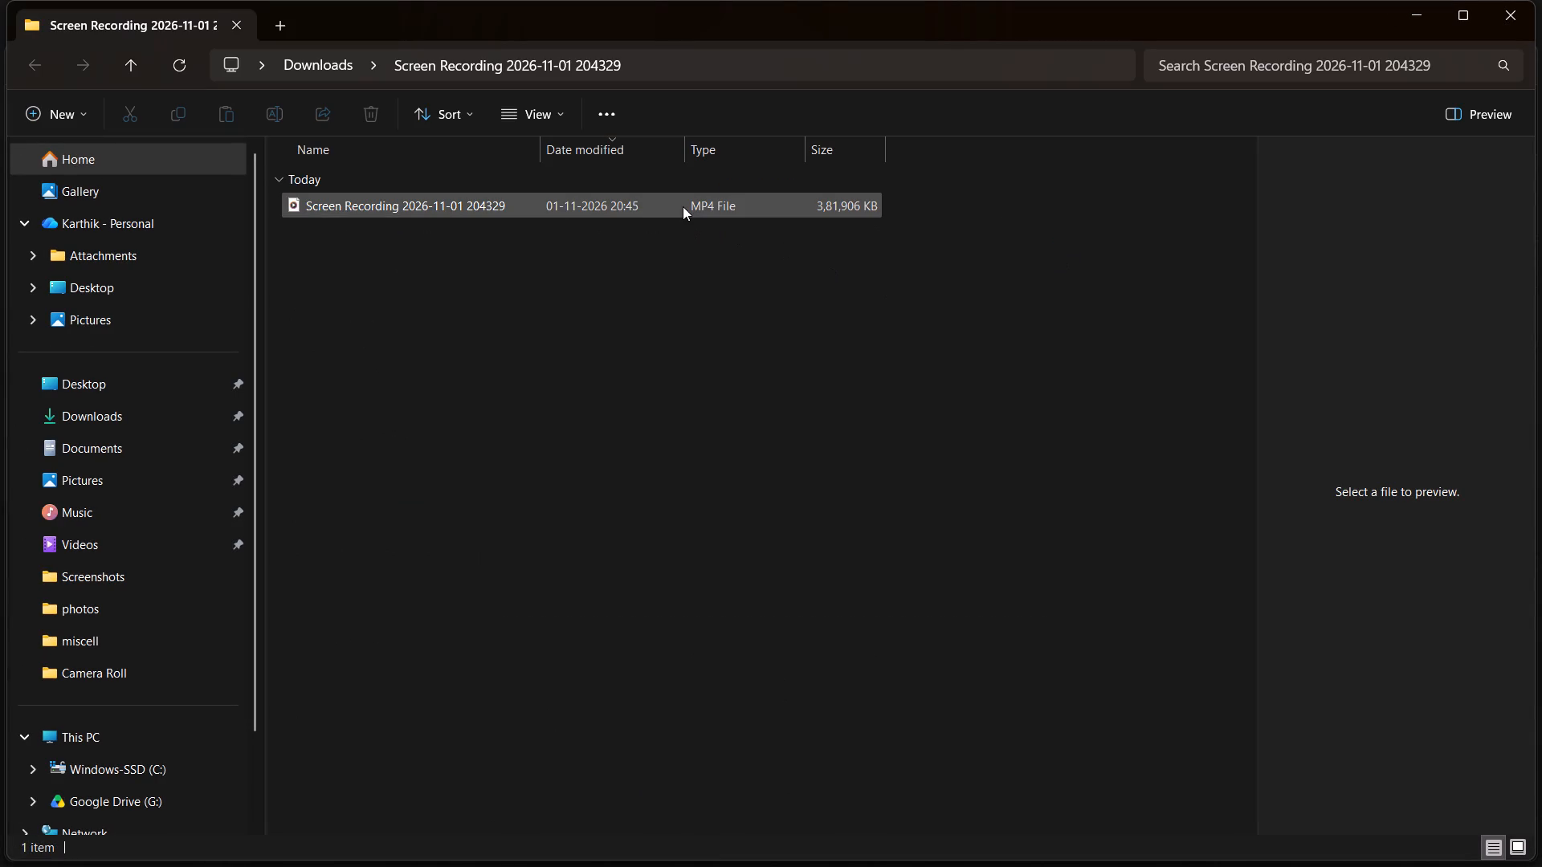
{"action": "double_click", "coordinate": [683, 206]}
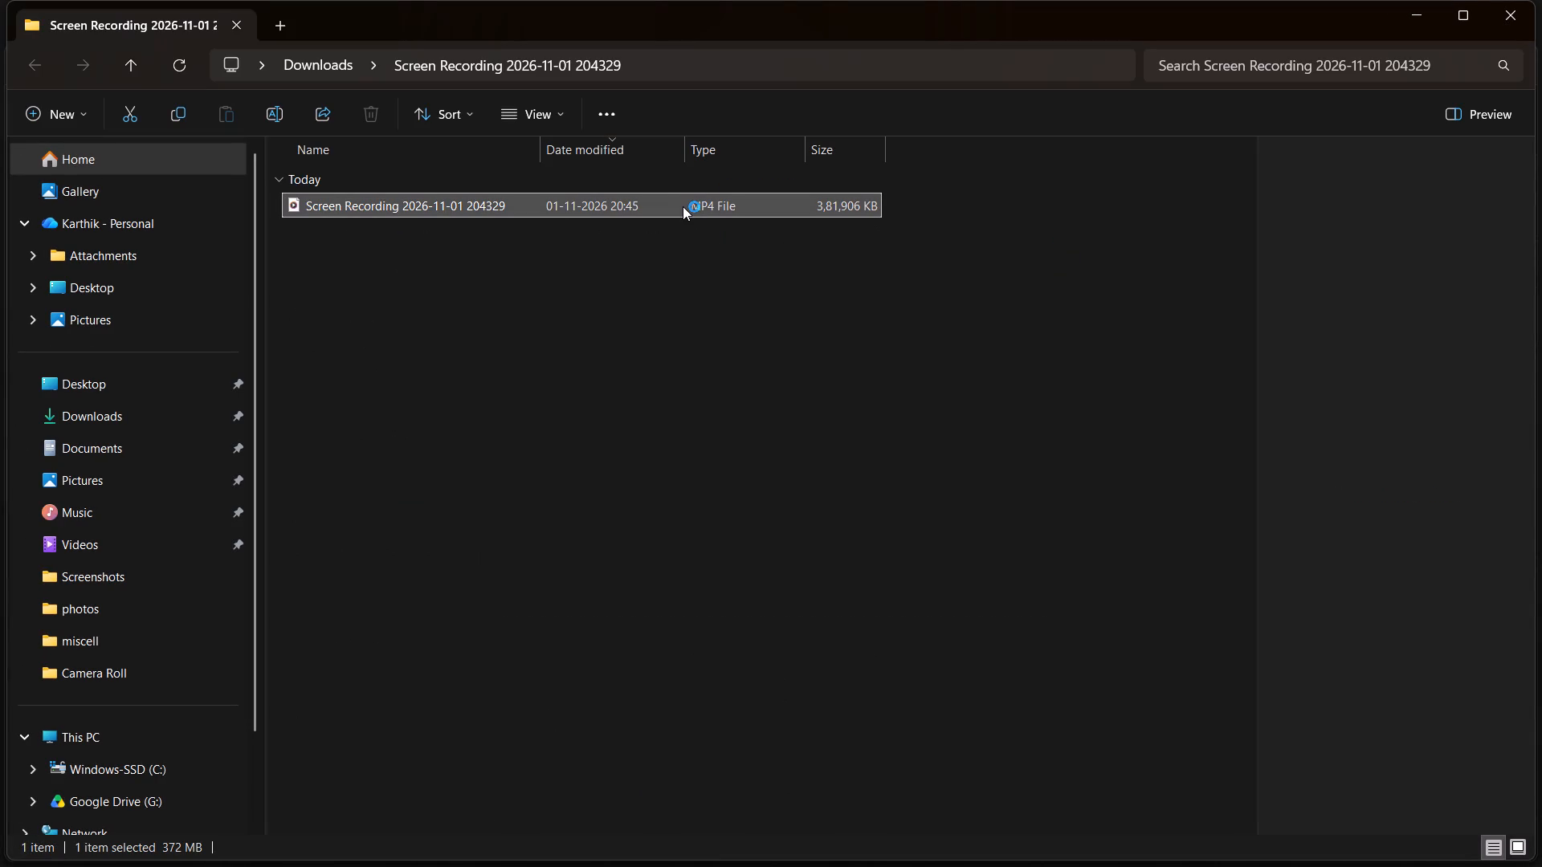
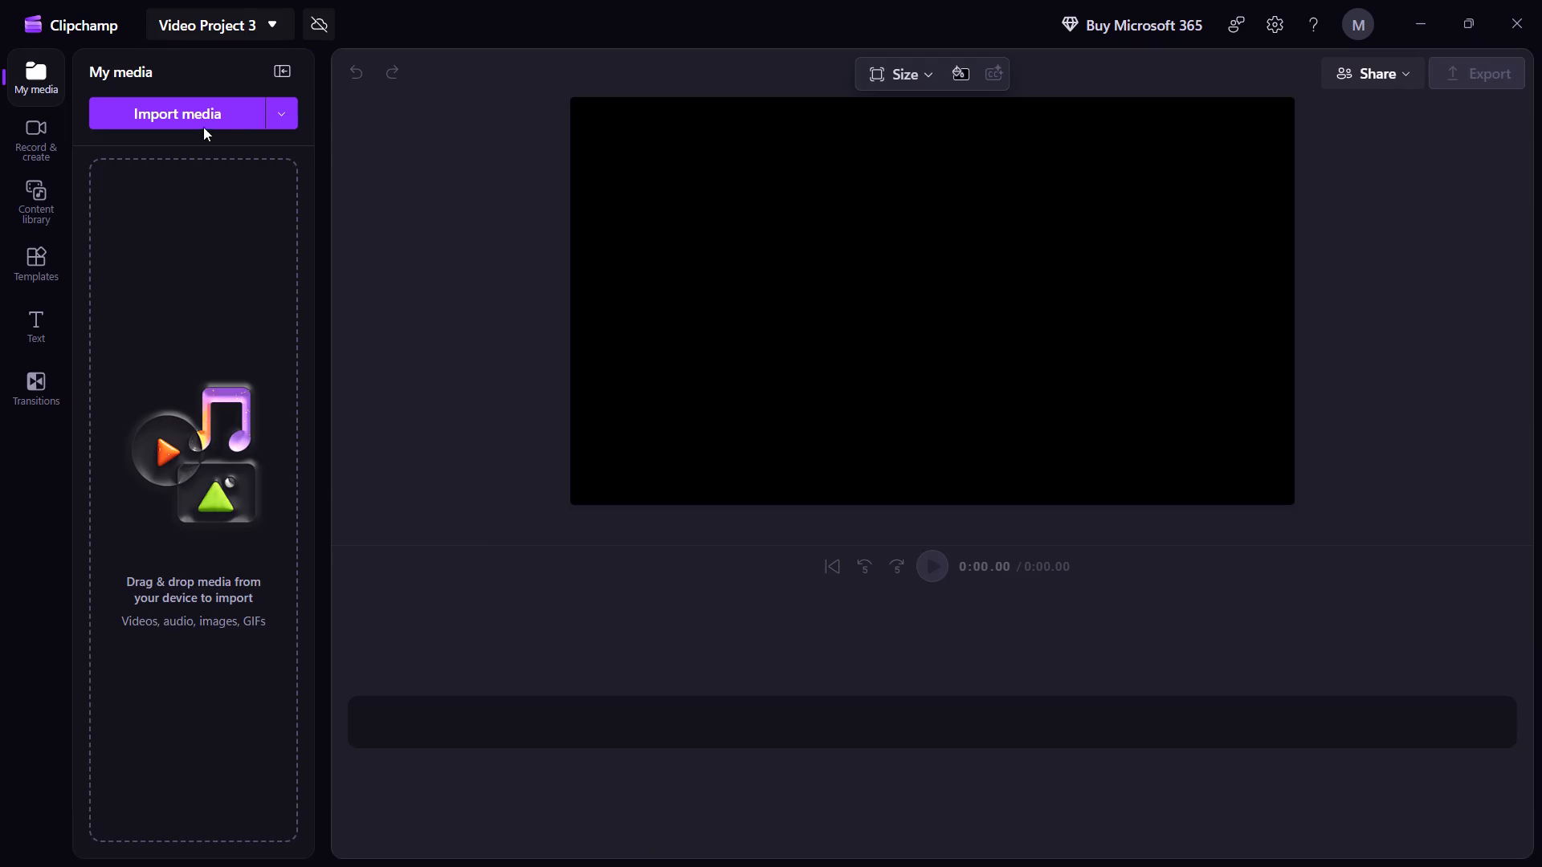
{"action": "left_click", "coordinate": [232, 108]}
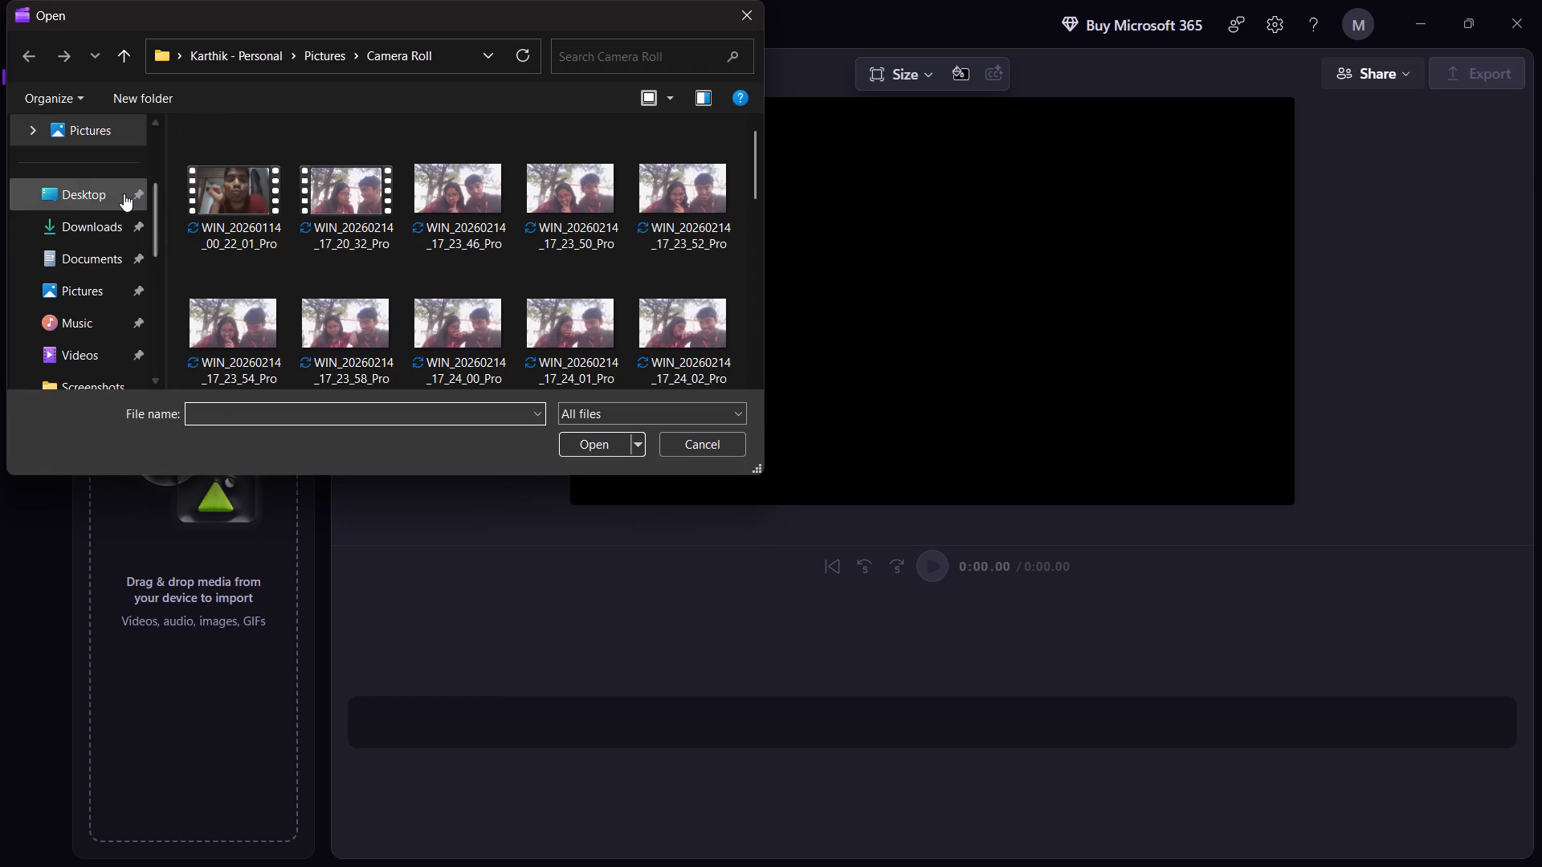
{"action": "left_click", "coordinate": [85, 226]}
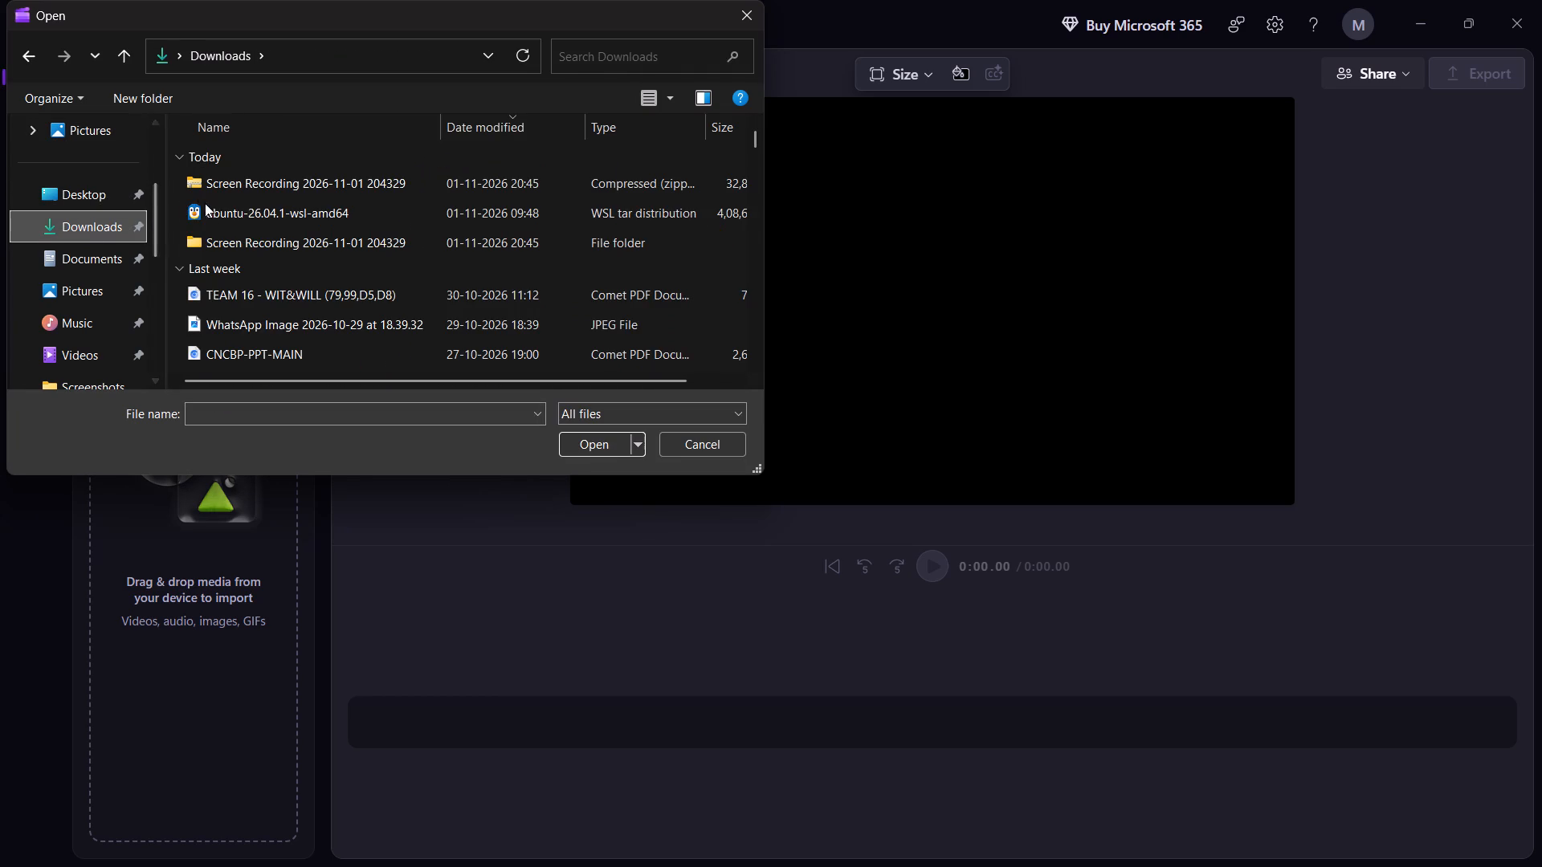
{"action": "double_click", "coordinate": [213, 234]}
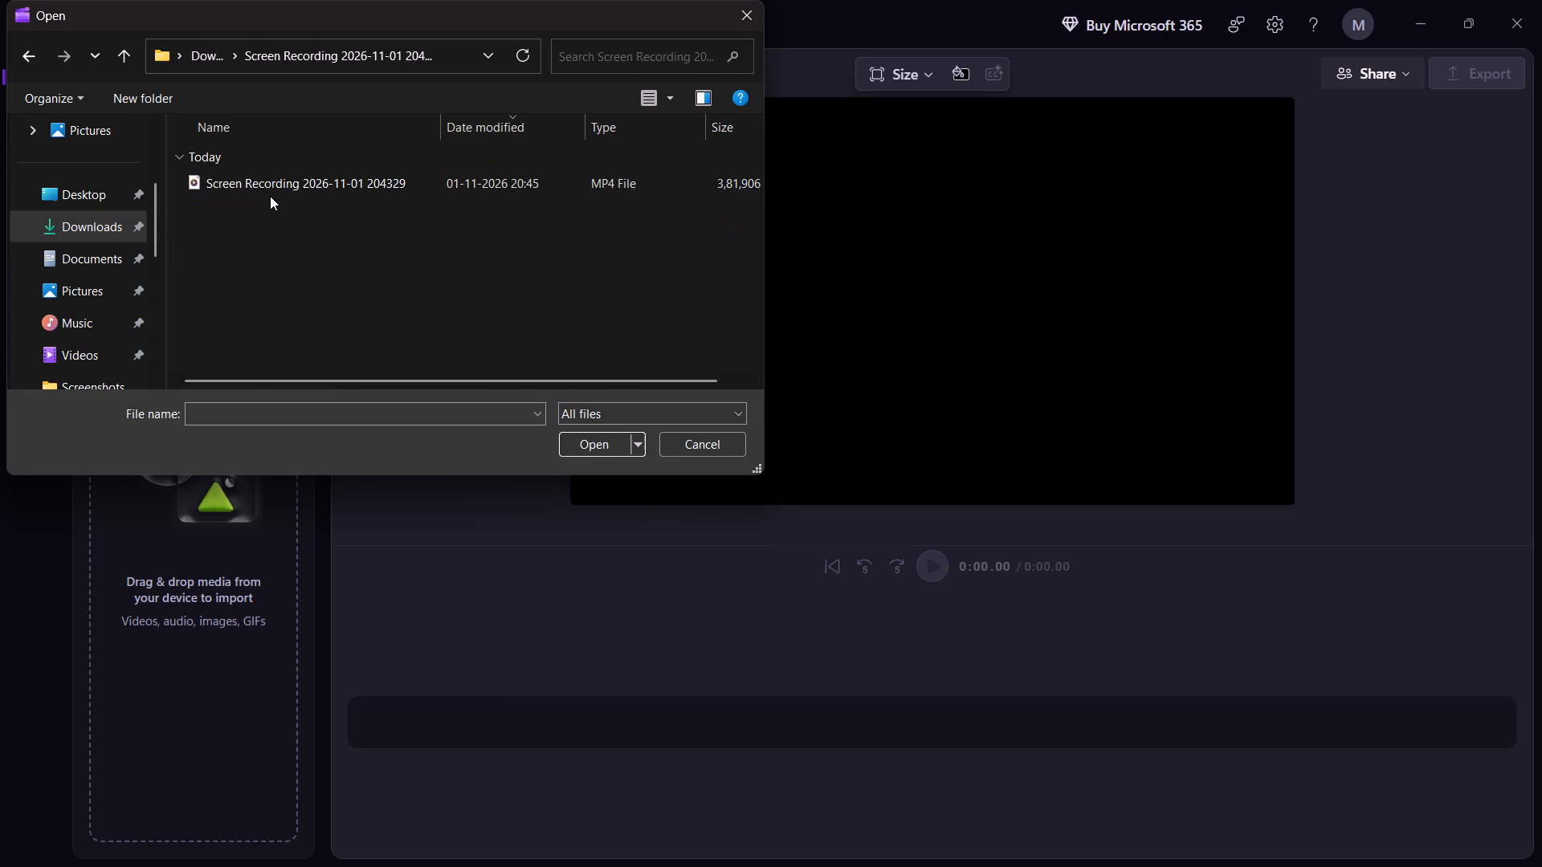
{"action": "left_click", "coordinate": [270, 196]}
{"action": "left_click", "coordinate": [285, 186]}
{"action": "left_click", "coordinate": [581, 438]}
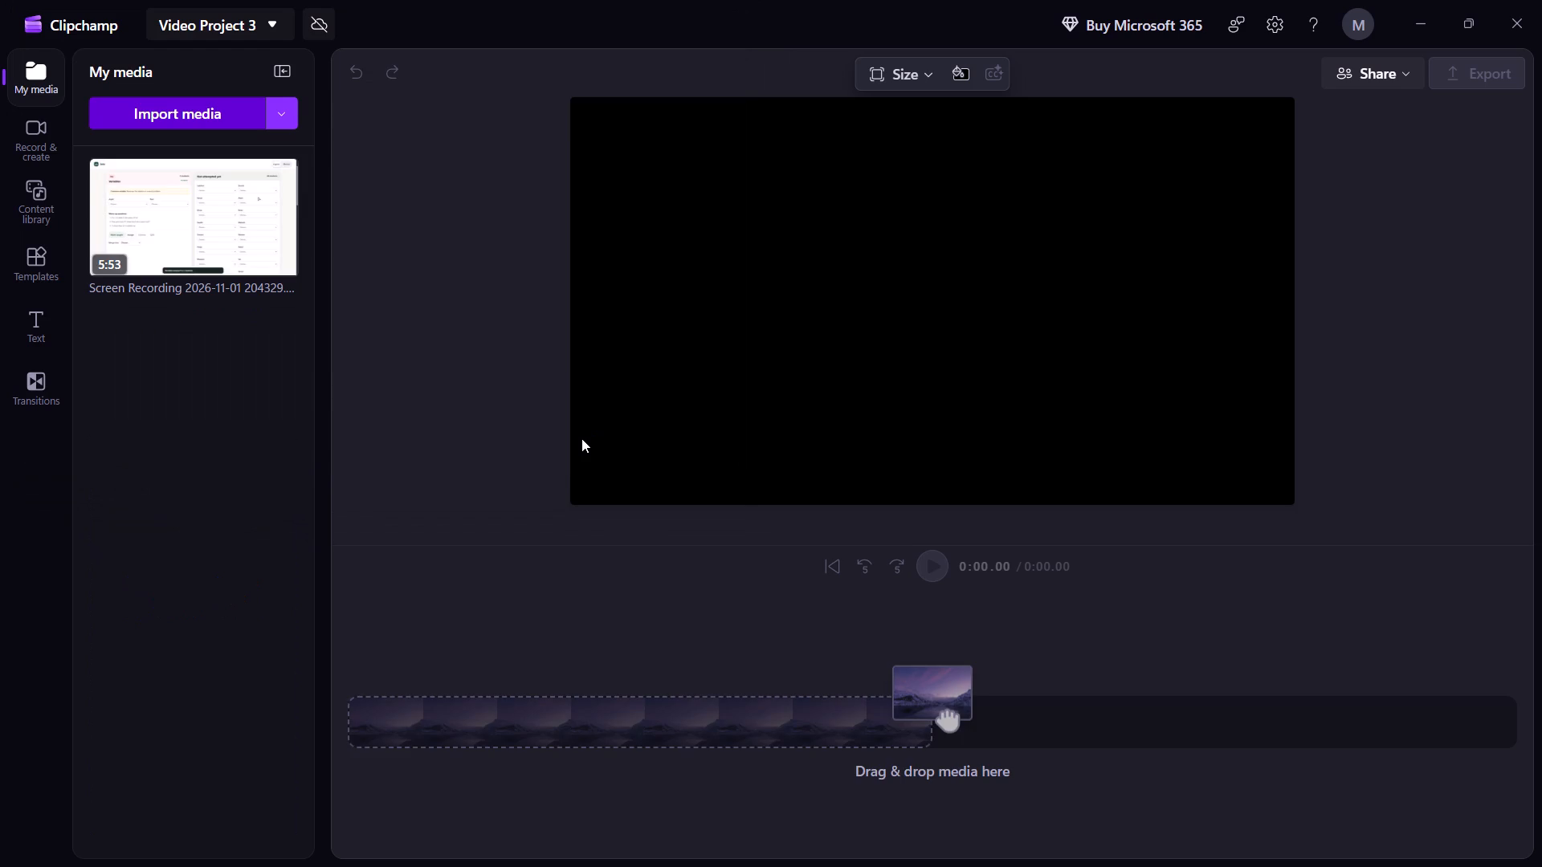
Place the imported screen recording at the start of the timeline.
{"action": "left_click_drag", "start_coordinate": [161, 214], "coordinate": [924, 389]}
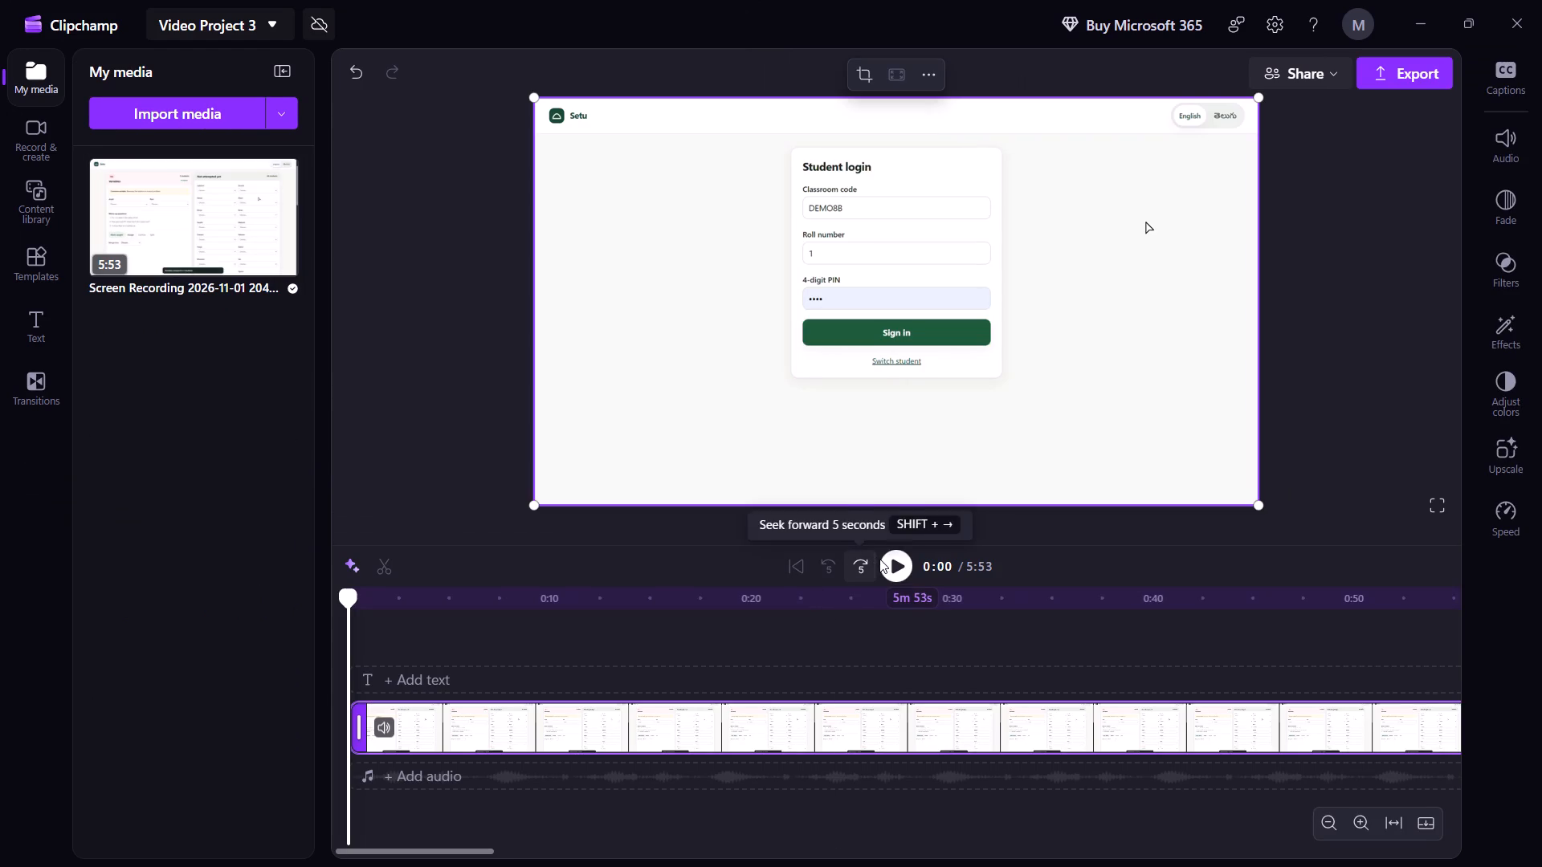
Play the recording's opening seconds on the timeline, pausing and rewinding to review the video and sound.
{"action": "key", "text": "space"}
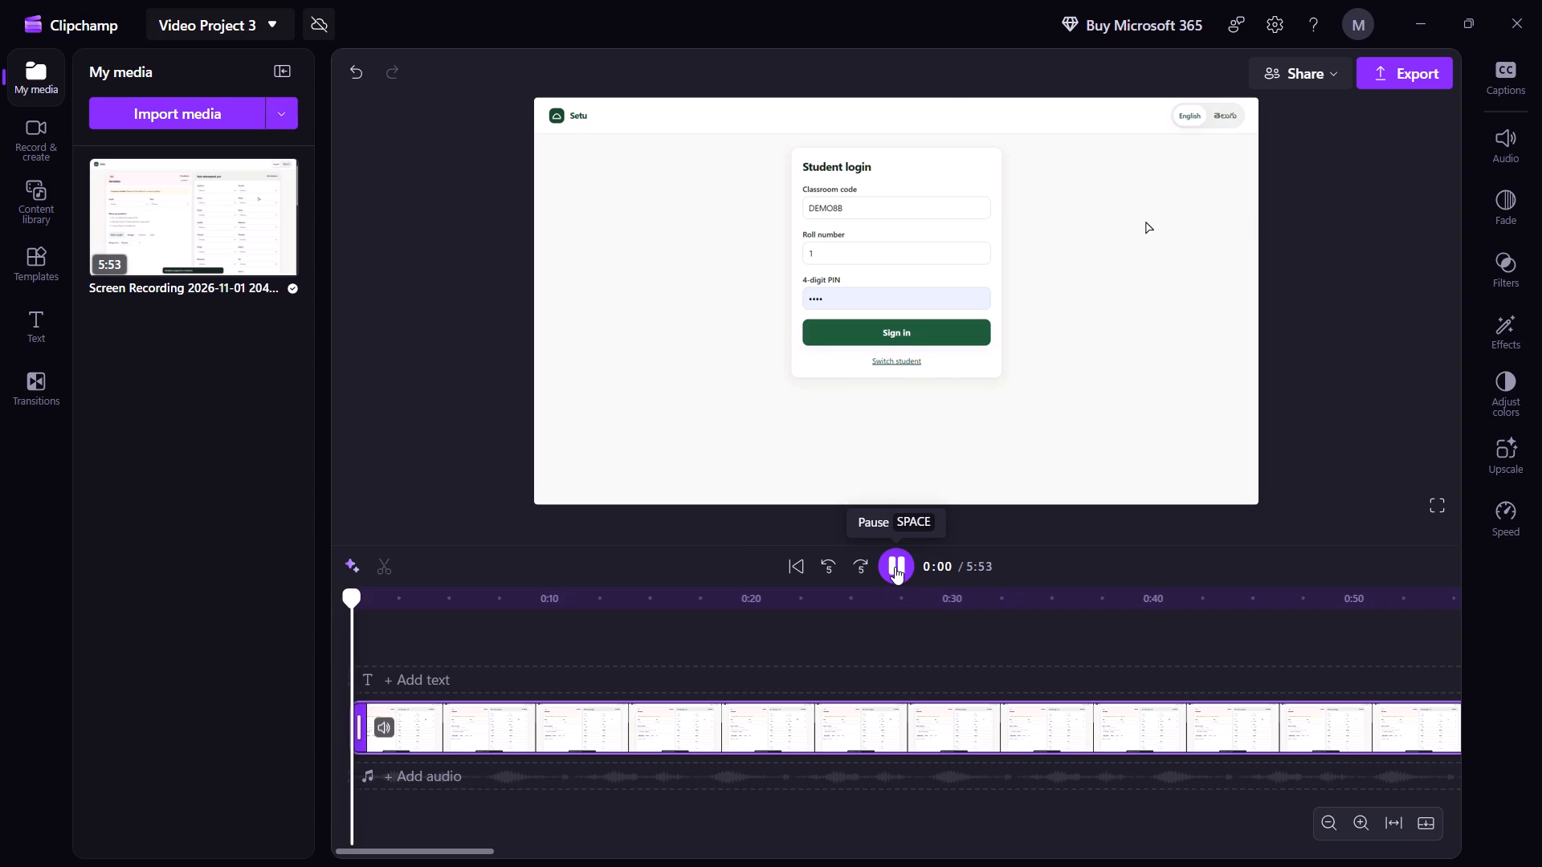
{"action": "key", "text": "space"}
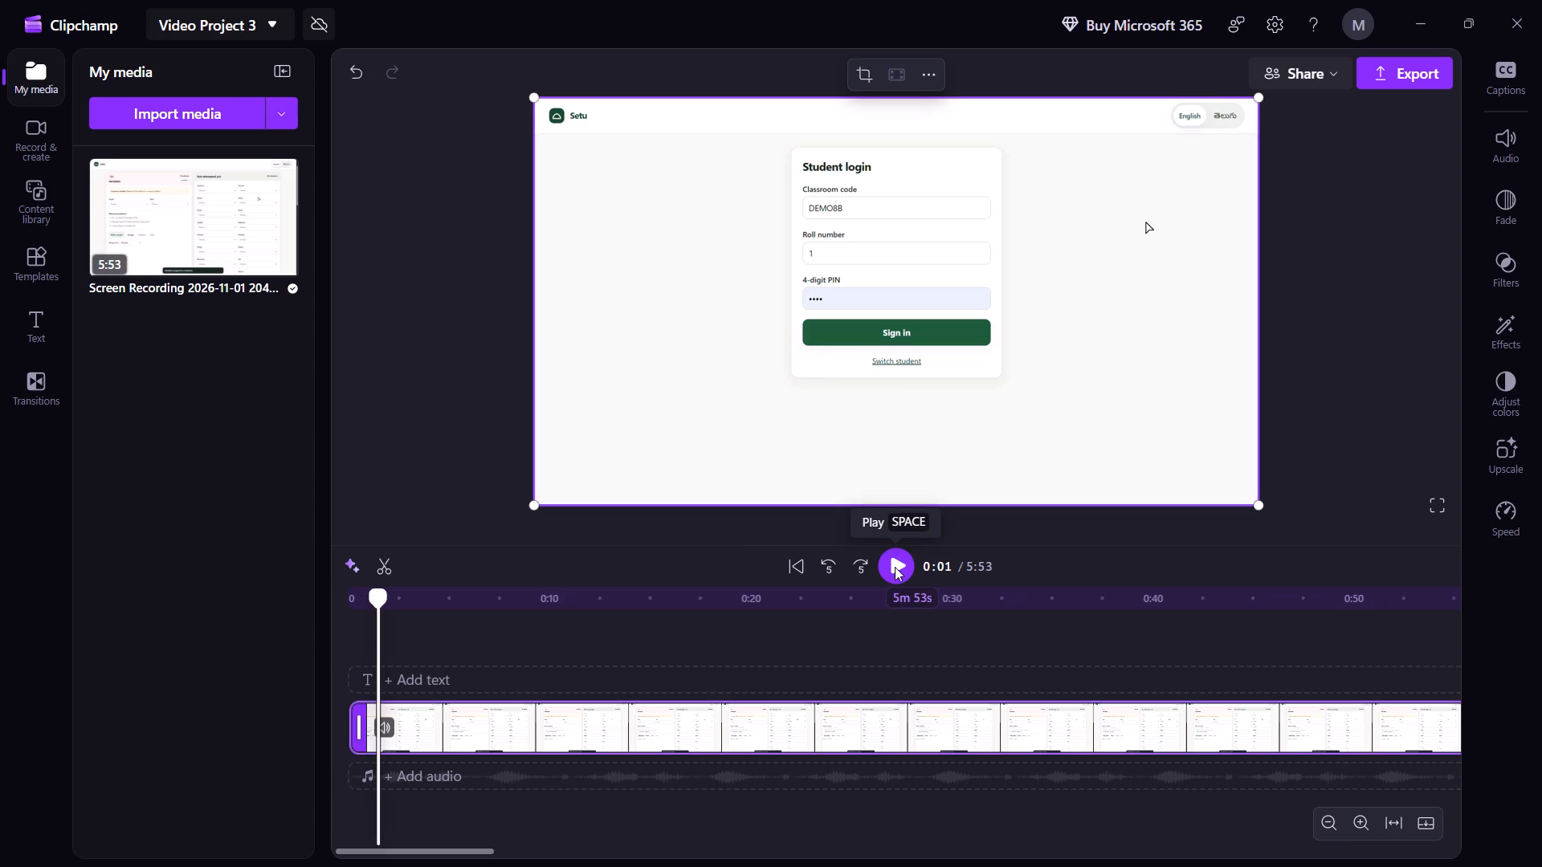
{"action": "left_click", "coordinate": [827, 563]}
{"action": "key", "text": "space"}
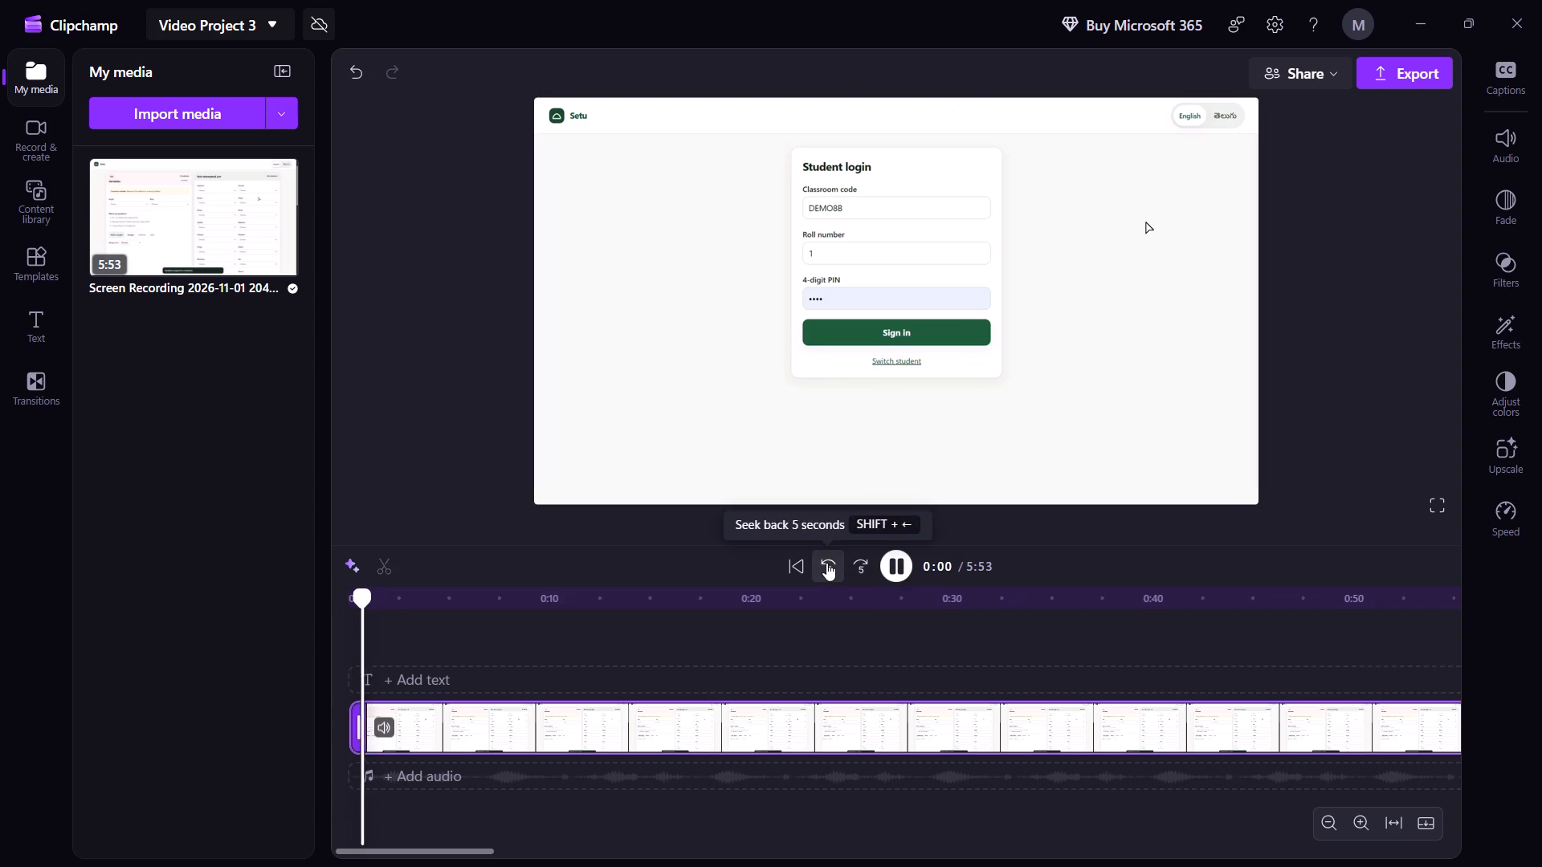
{"action": "key", "text": "space"}
{"action": "key", "text": "space"}
{"action": "key", "text": "space"}
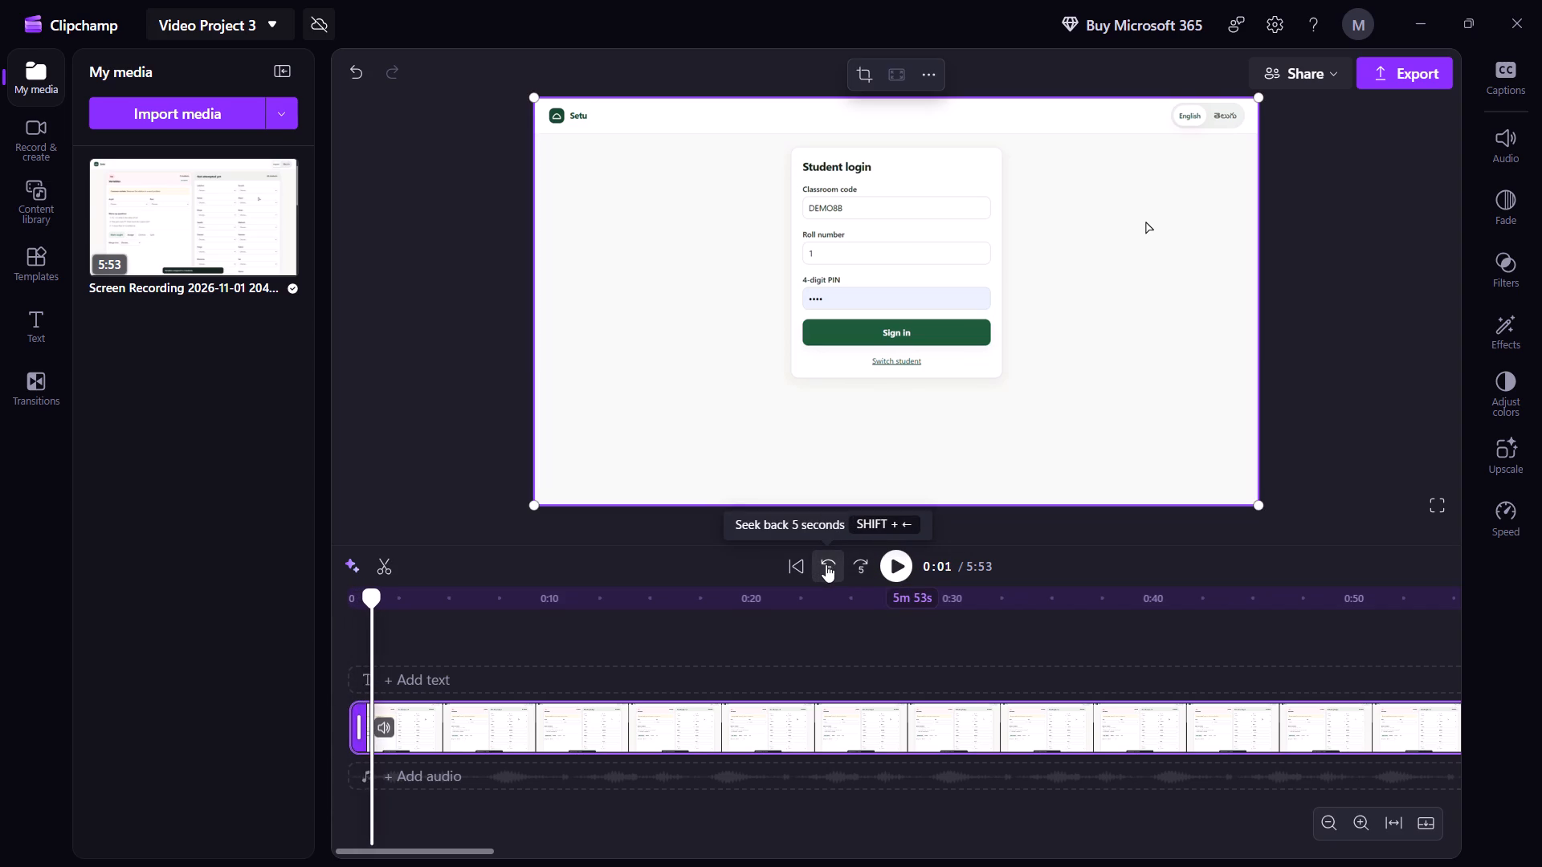
{"action": "key", "text": "space"}
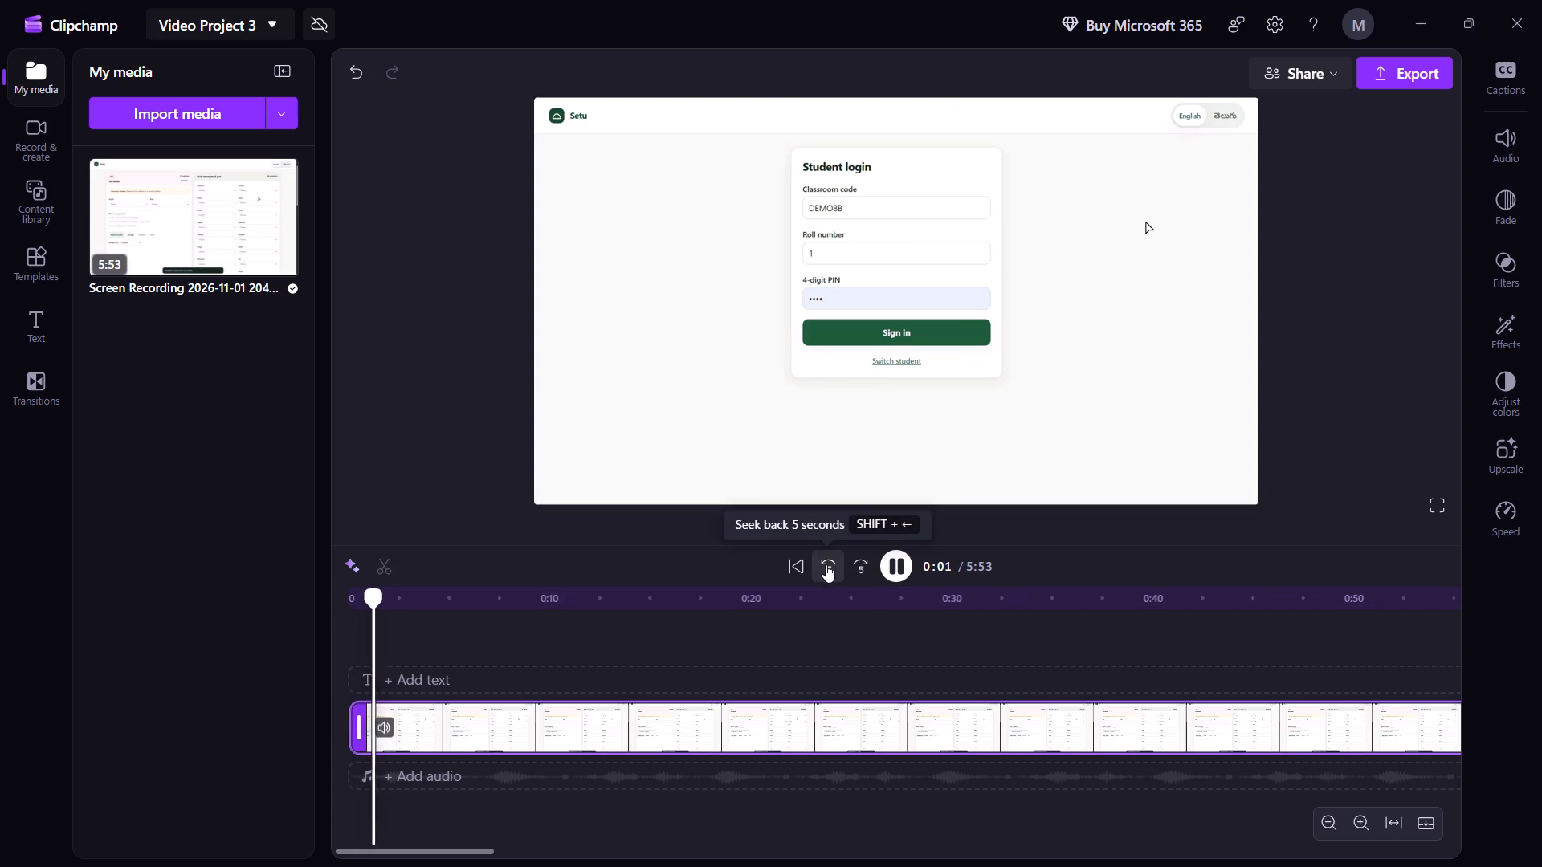
{"action": "key", "text": "space"}
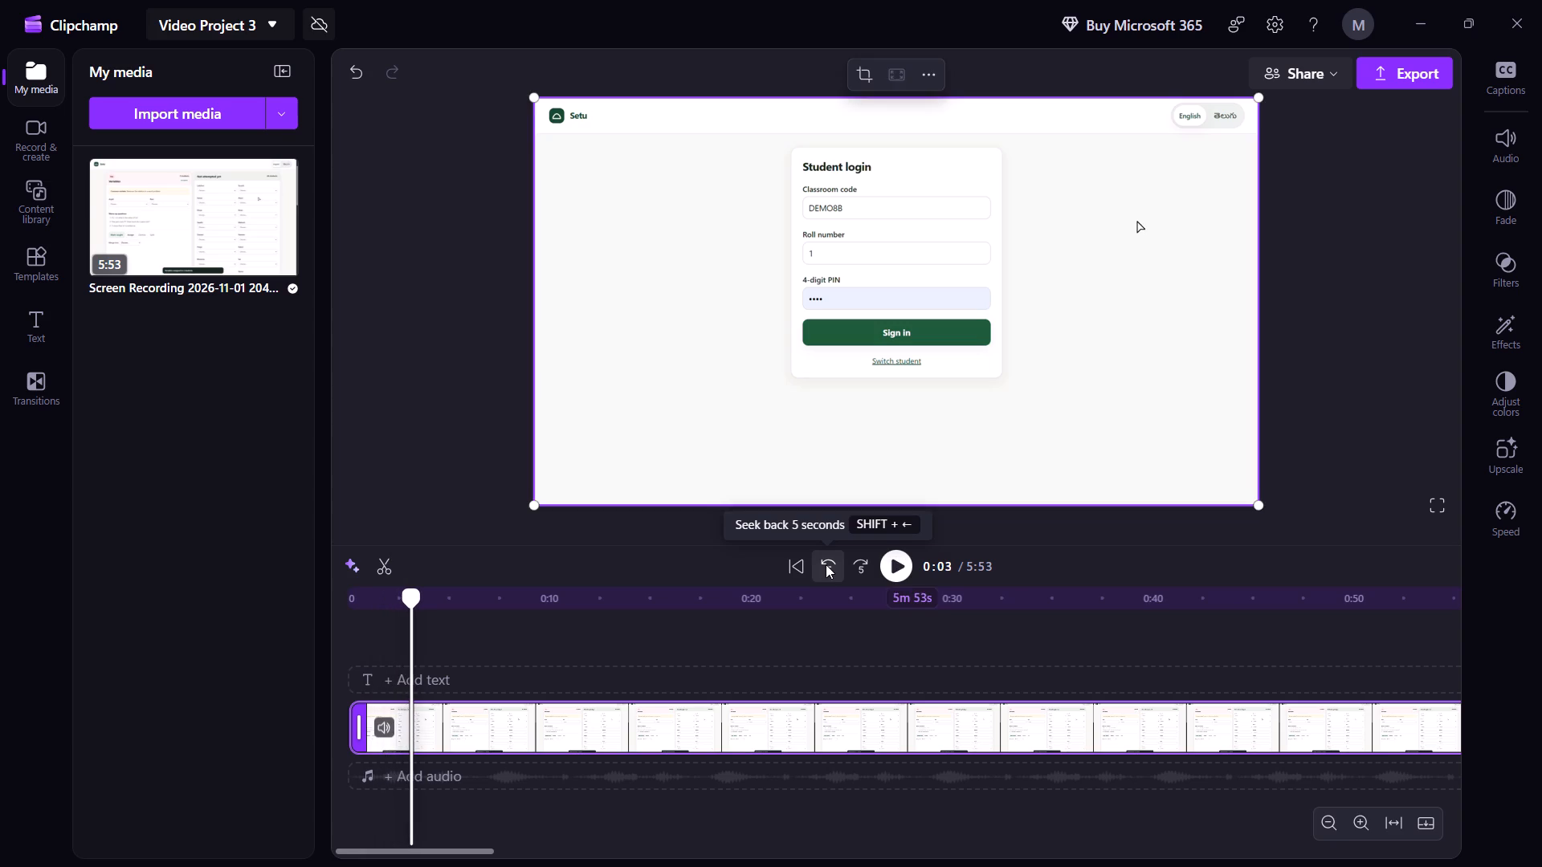
{"action": "key", "text": "space"}
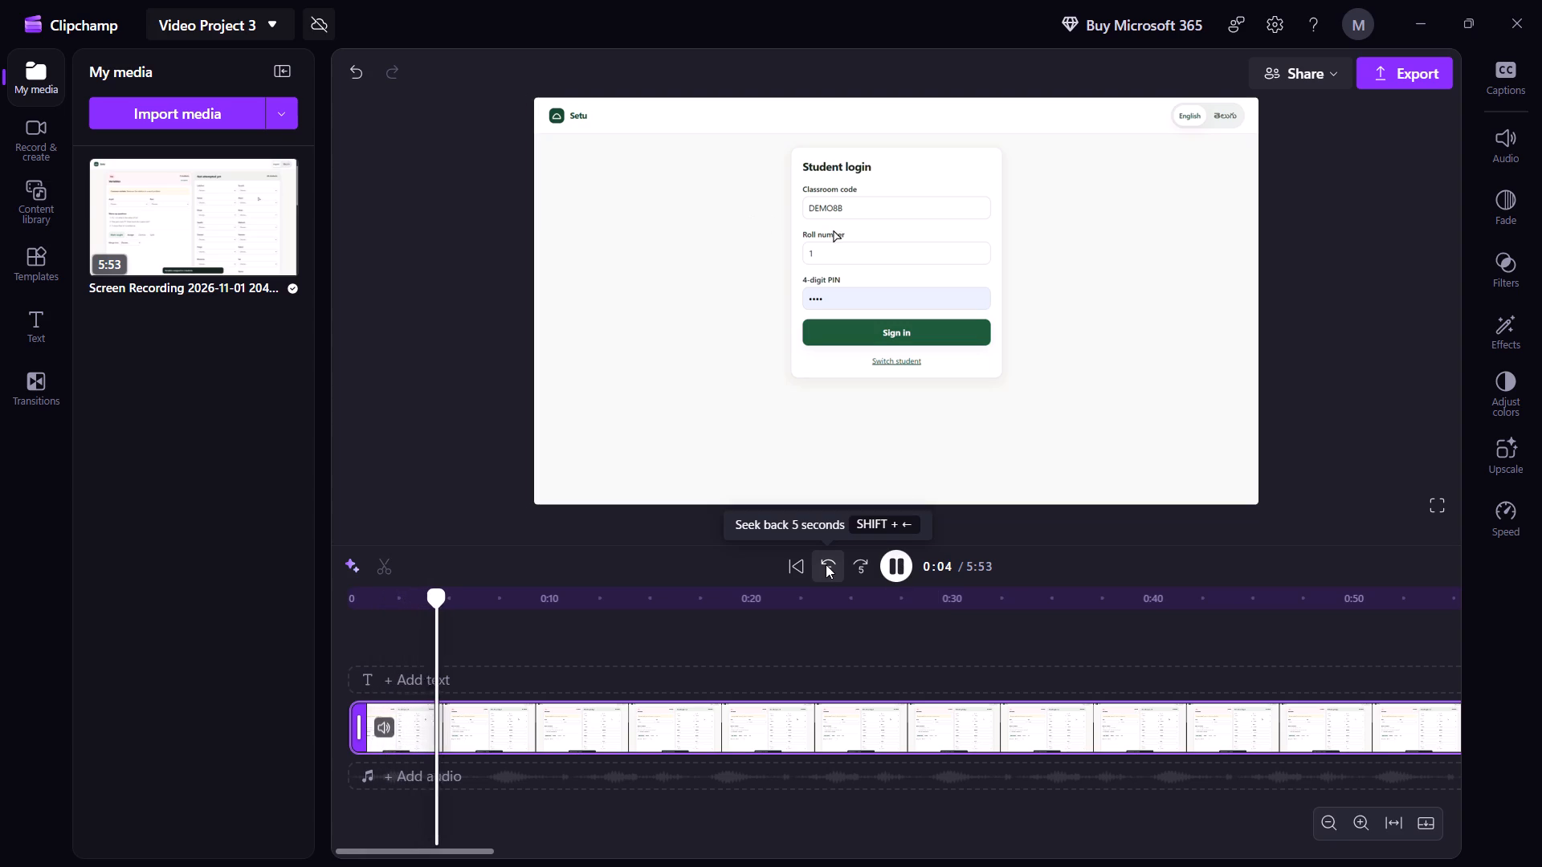
{"action": "left_click", "coordinate": [826, 564]}
{"action": "left_click", "coordinate": [826, 564]}
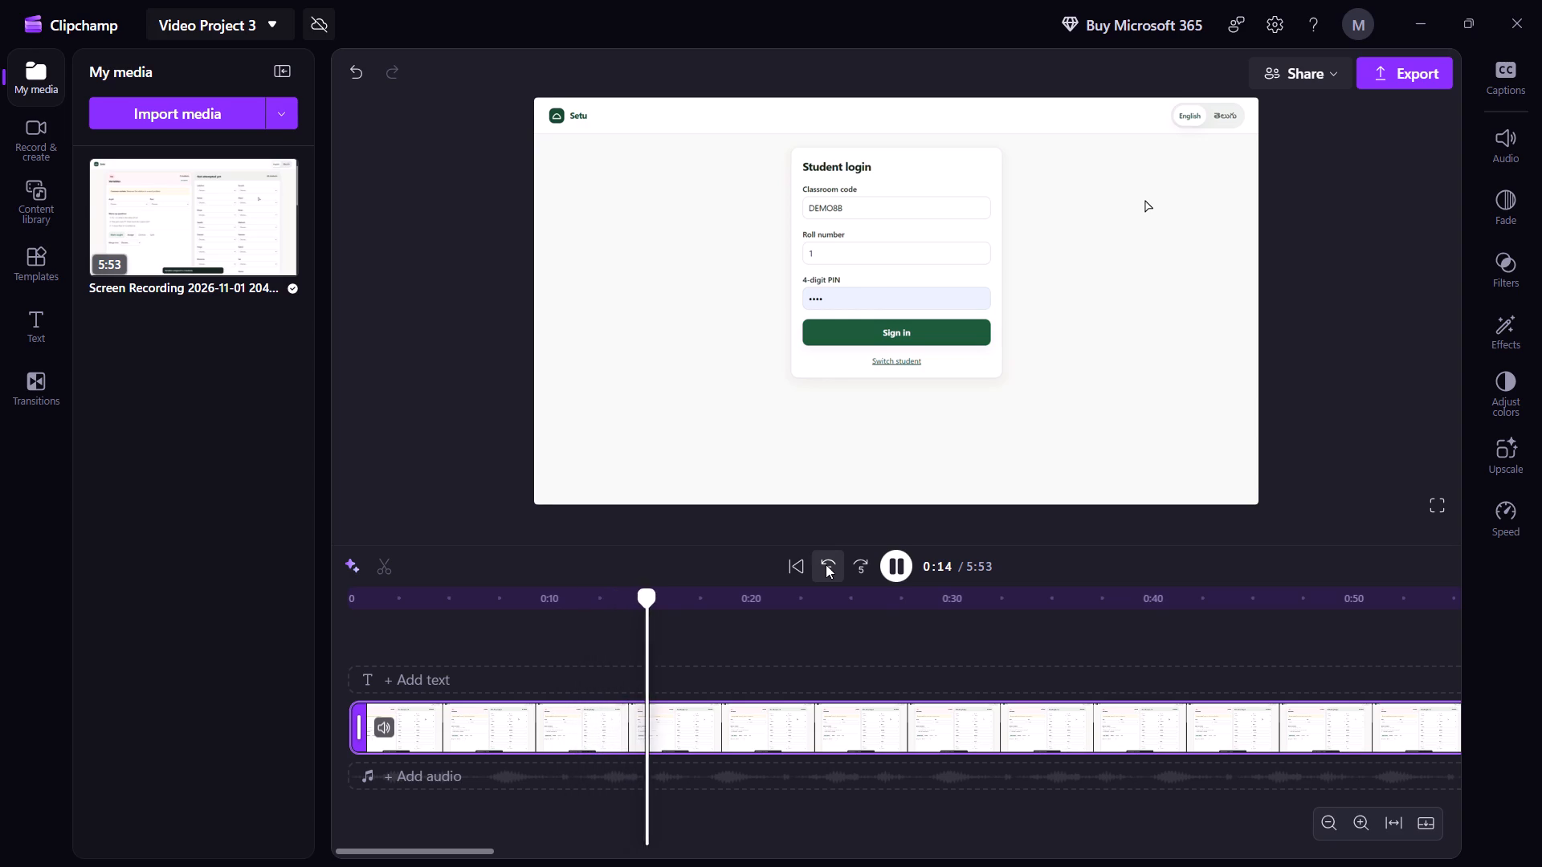
Replay the stretch around 0:13 to 0:15 in short bursts to find where the unwanted part starts.
{"action": "key", "text": "space"}
{"action": "left_click", "coordinate": [831, 563]}
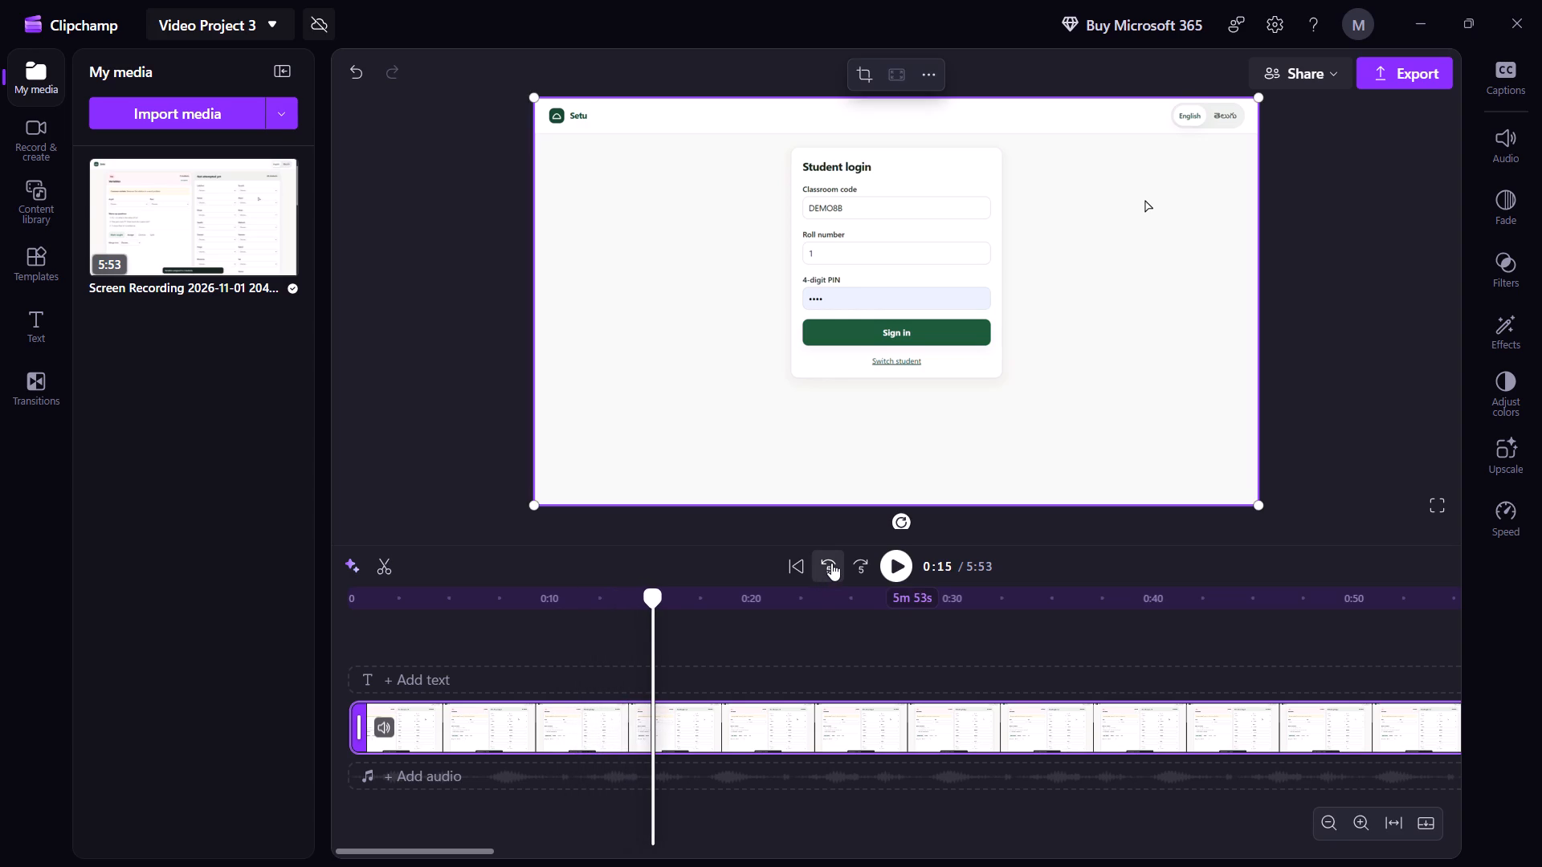
{"action": "key", "text": "space"}
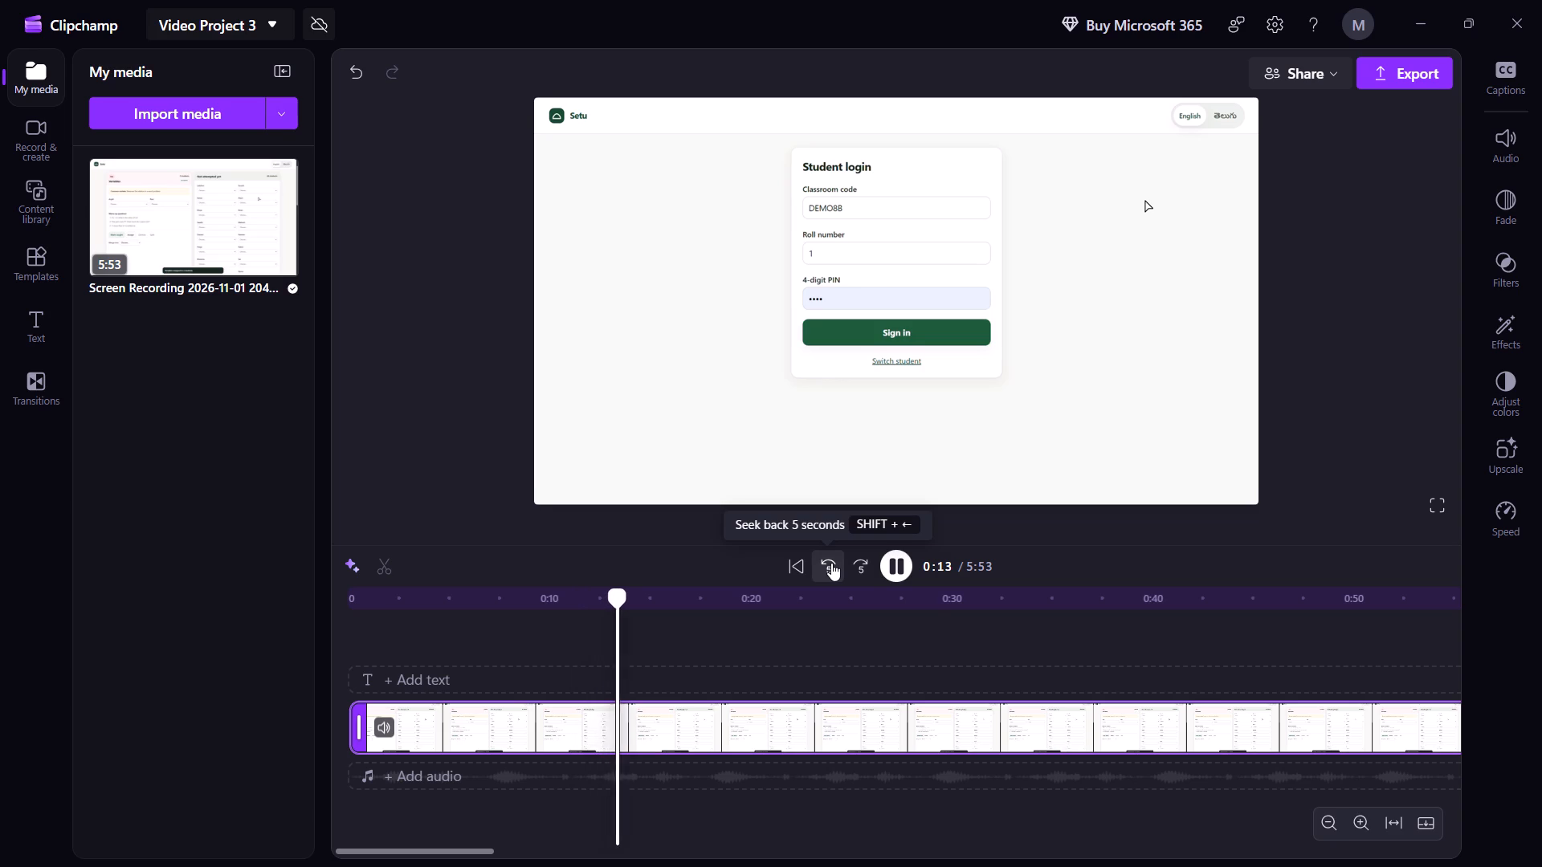
{"action": "key", "text": "space"}
{"action": "key", "text": "space"}
{"action": "key", "text": "space"}
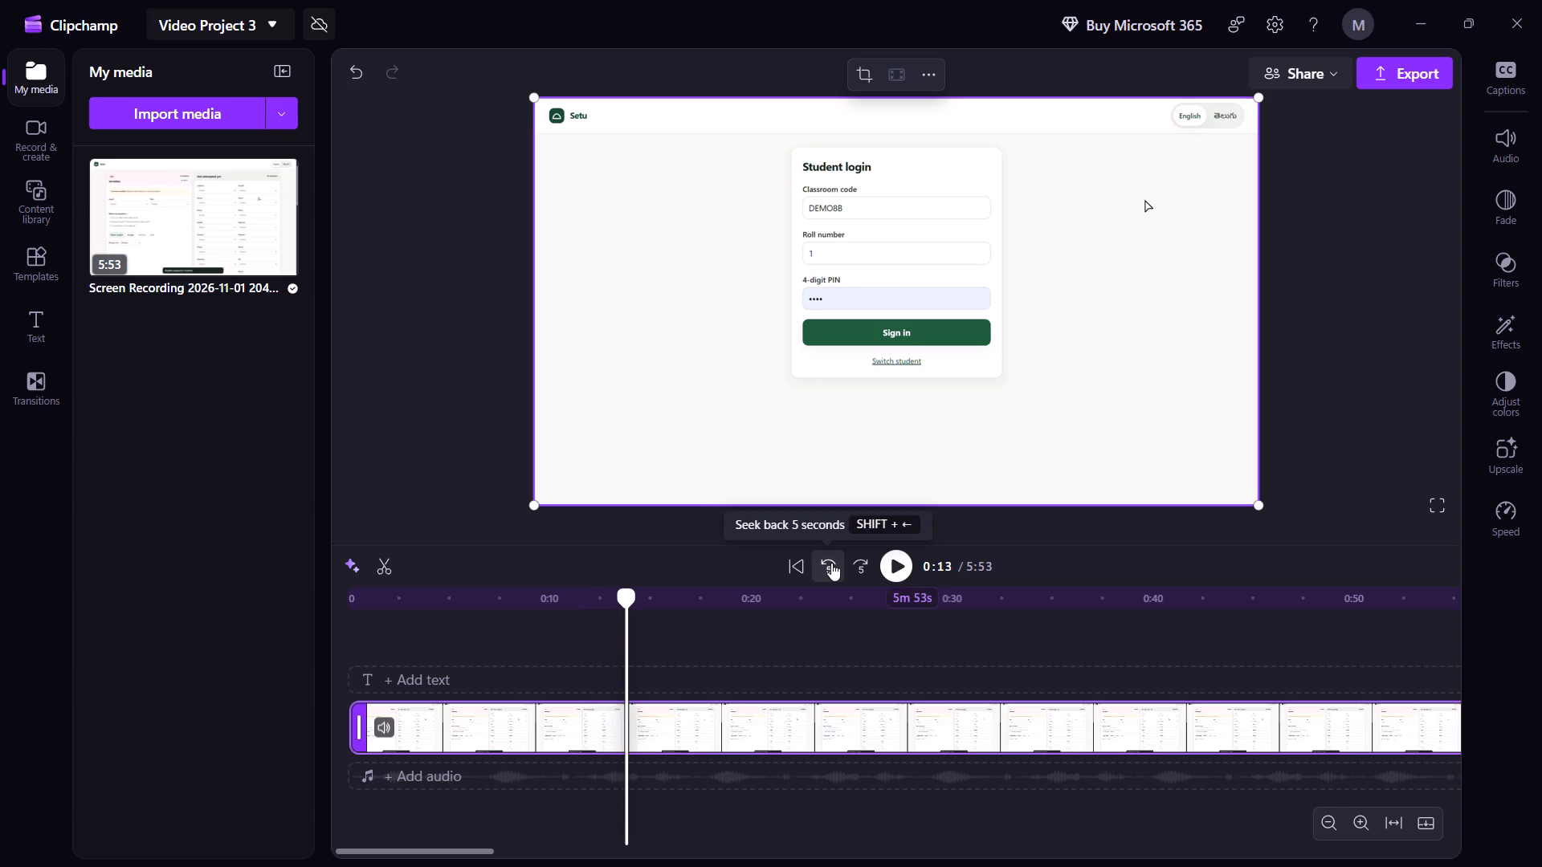
{"action": "key", "text": "space"}
{"action": "key", "text": "space"}
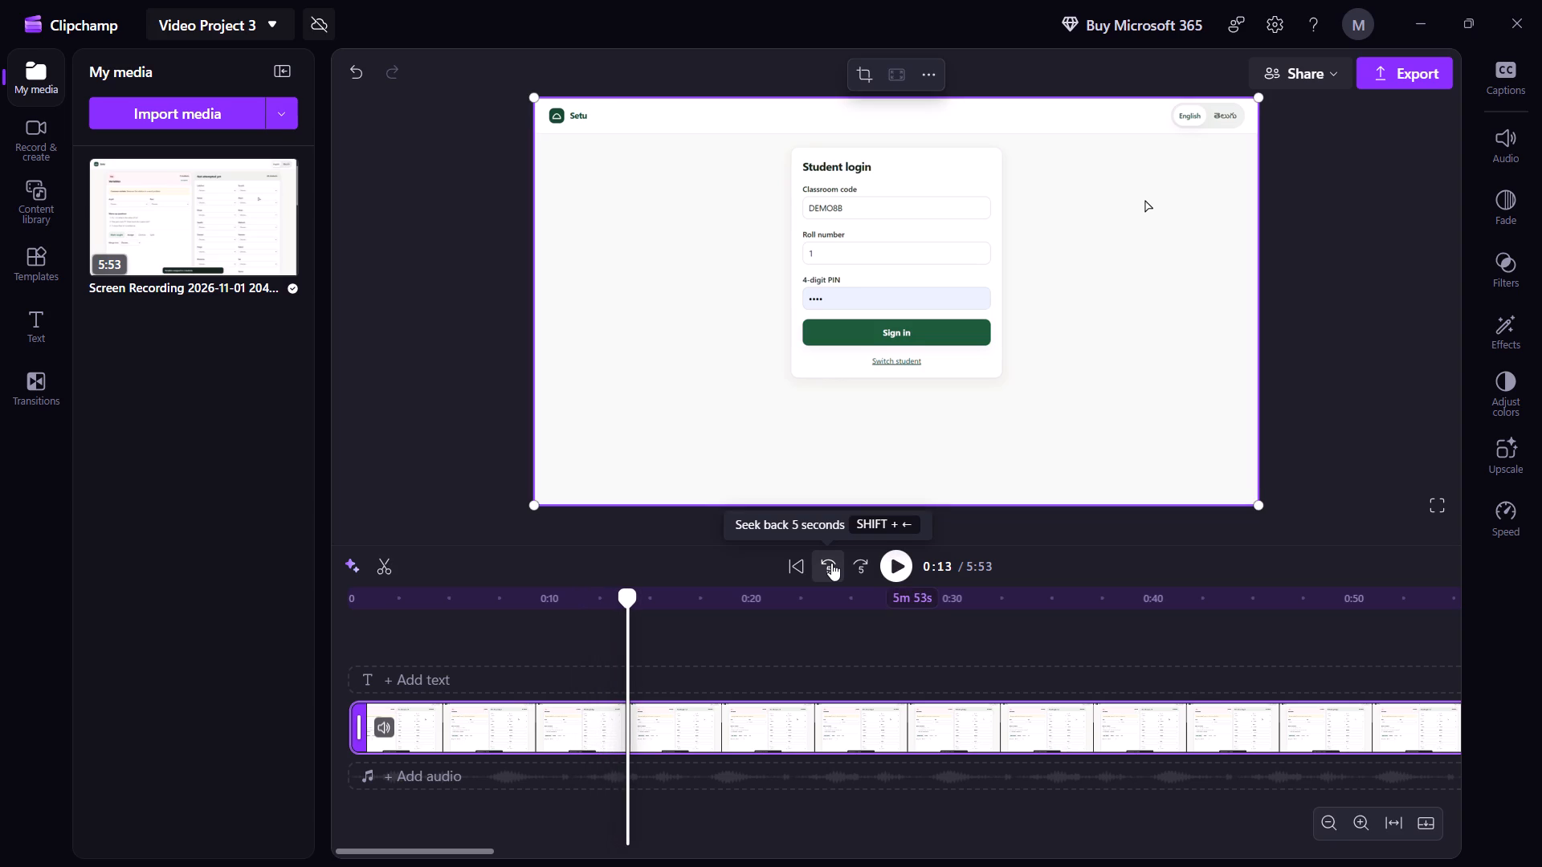
{"action": "key", "text": "space"}
{"action": "key", "text": "space"}
{"action": "key", "text": "space"}
{"action": "key", "text": "space"}
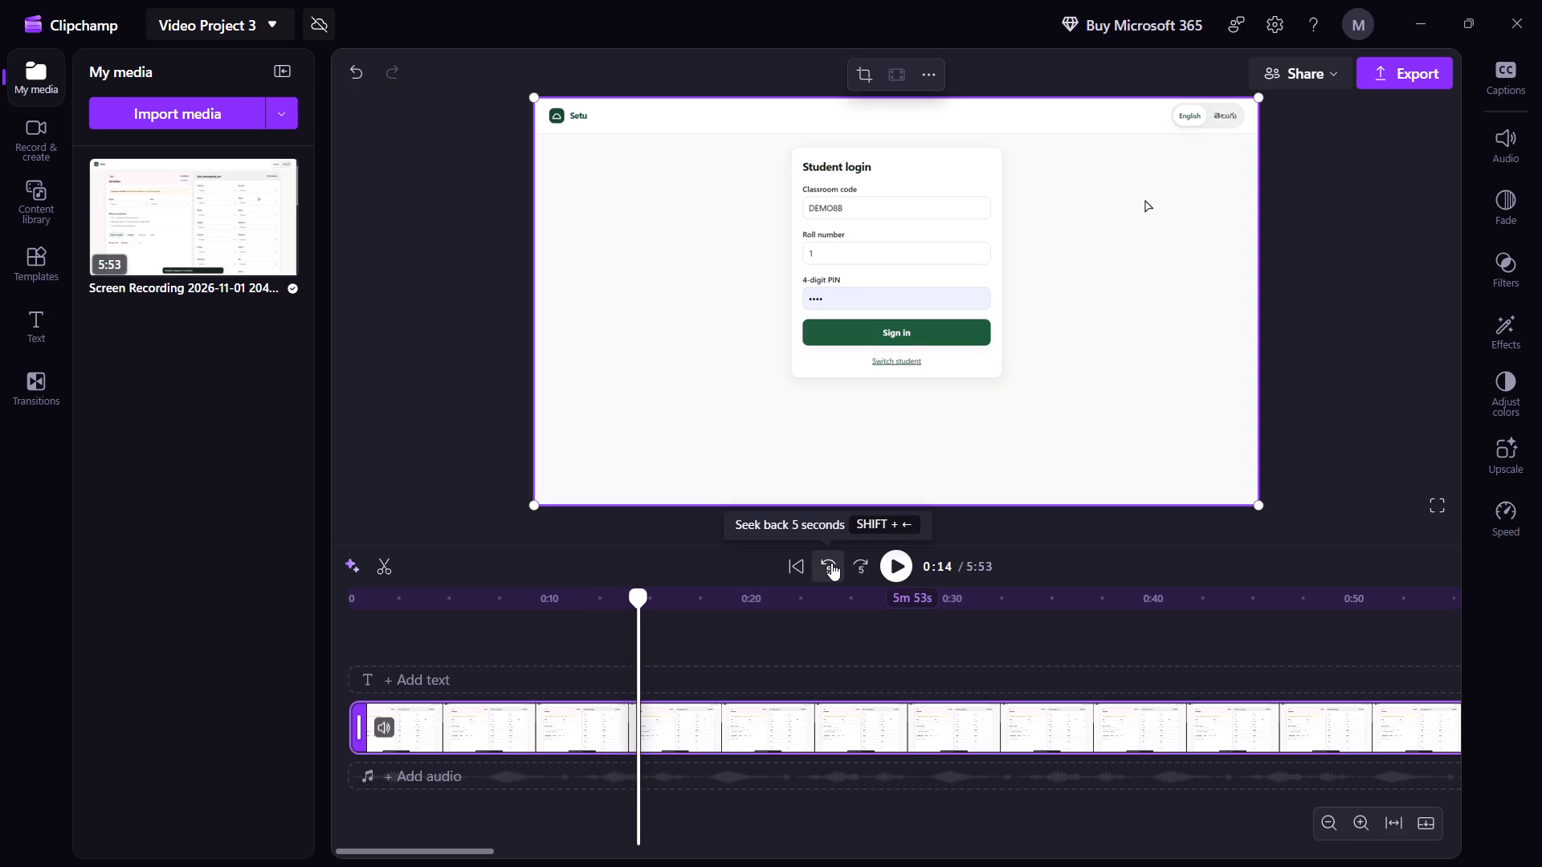
{"action": "key", "text": "space"}
{"action": "key", "text": "space"}
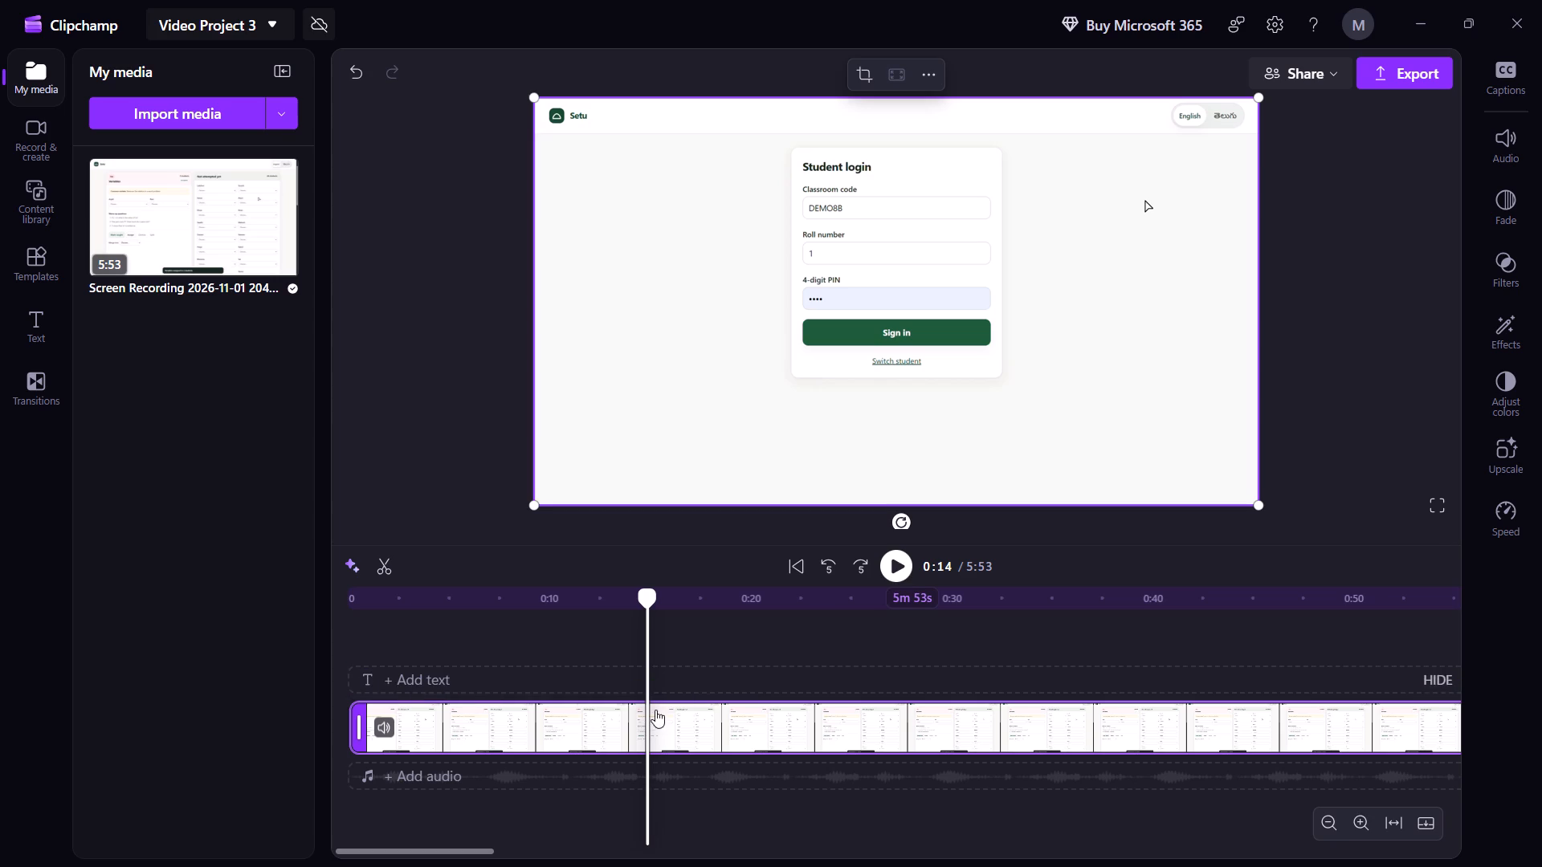
Split the recording on the timeline at about 0:14, just before the unwanted part.
{"action": "left_click", "coordinate": [641, 656]}
{"action": "key", "text": "space"}
{"action": "key", "text": "space"}
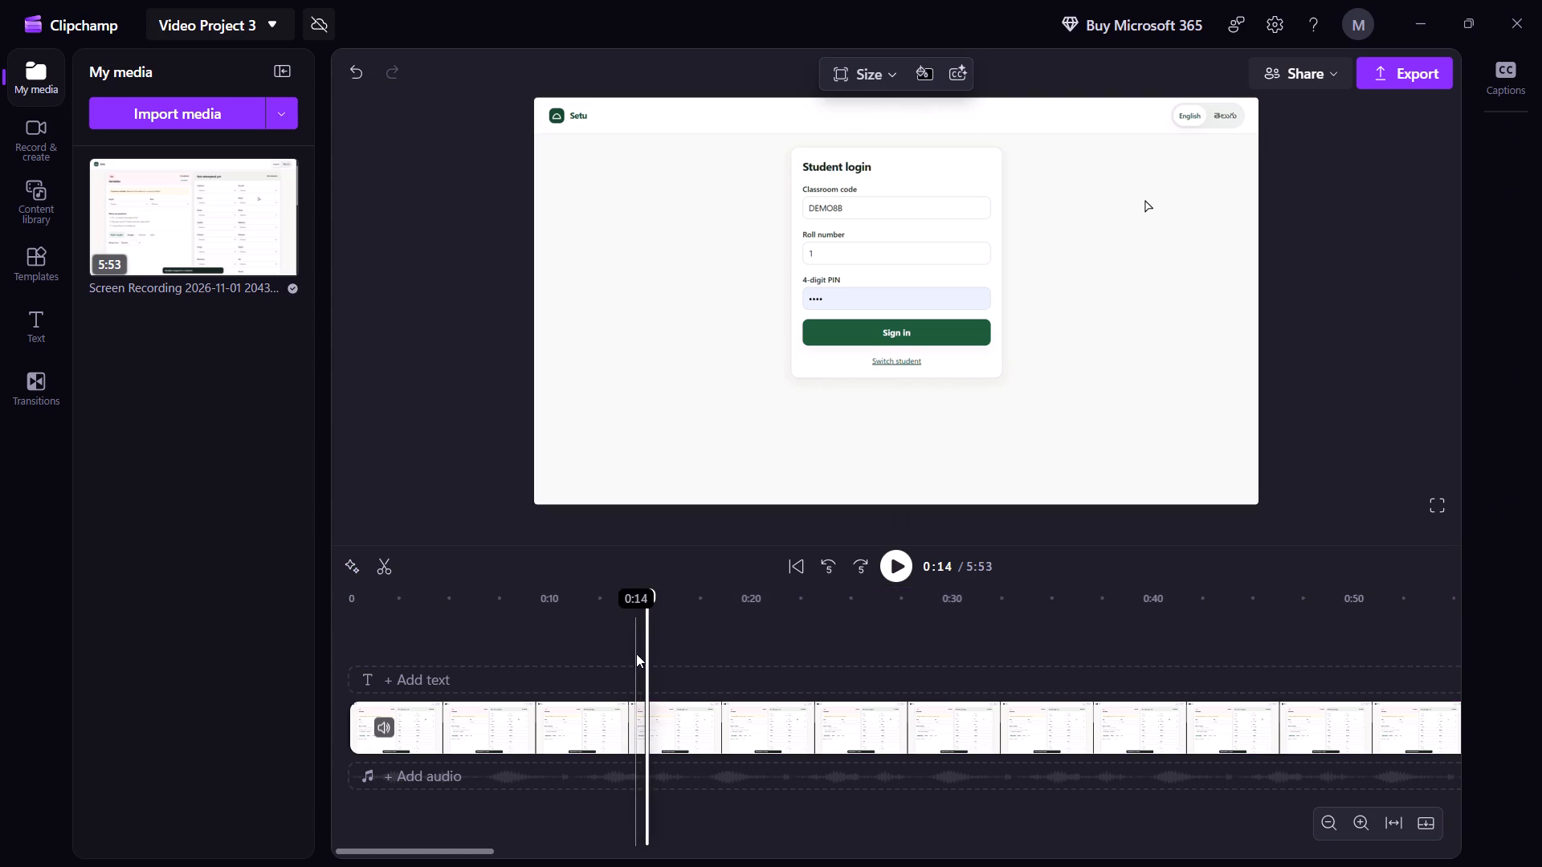
{"action": "left_click", "coordinate": [636, 653]}
{"action": "key", "text": "space"}
{"action": "key", "text": "space"}
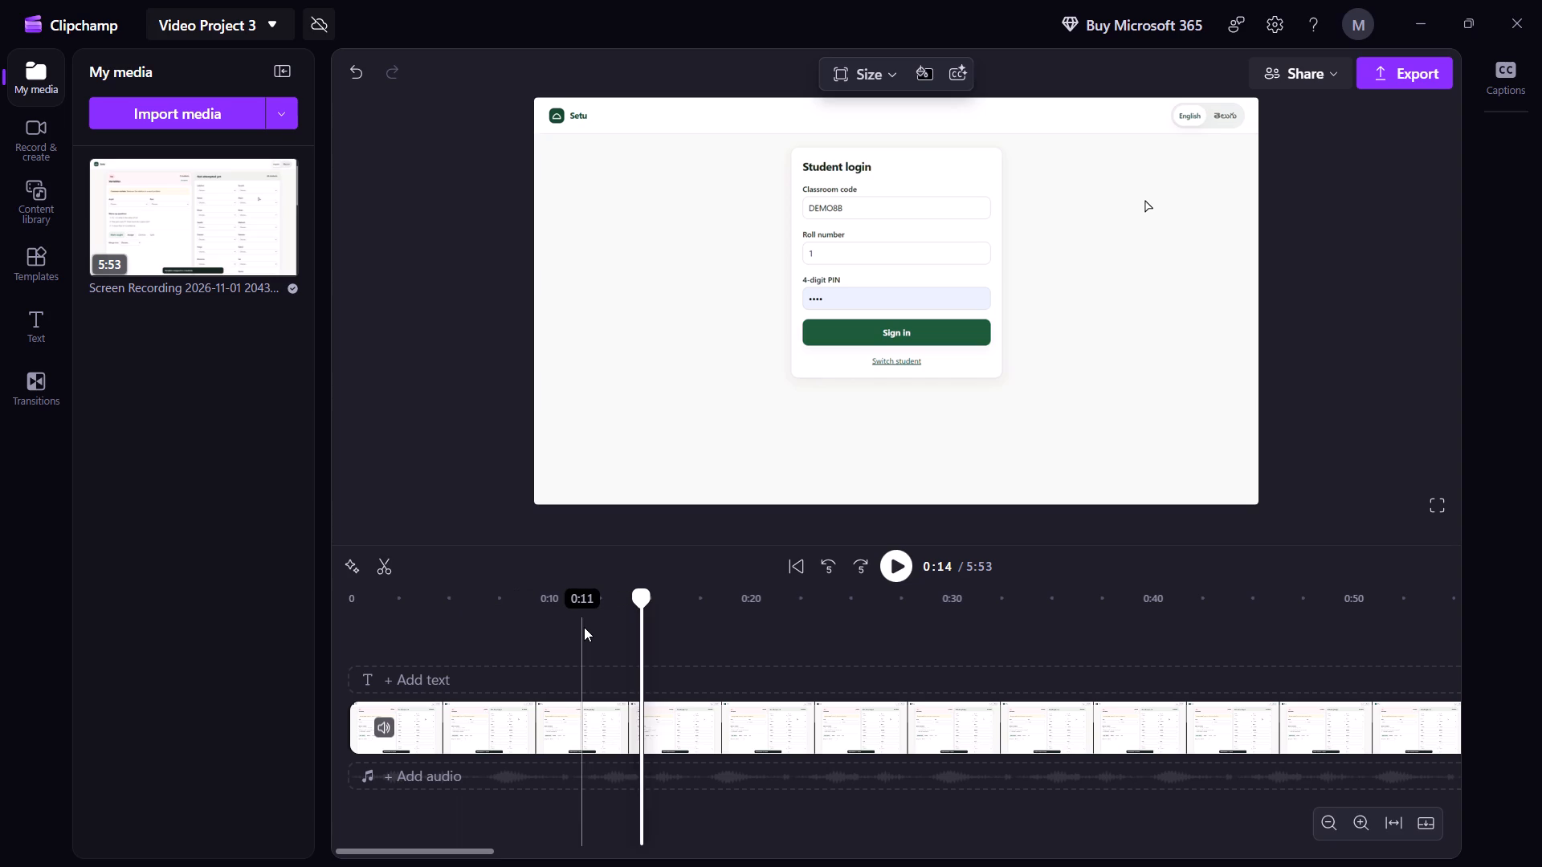
{"action": "key", "text": "space"}
{"action": "key", "text": "space"}
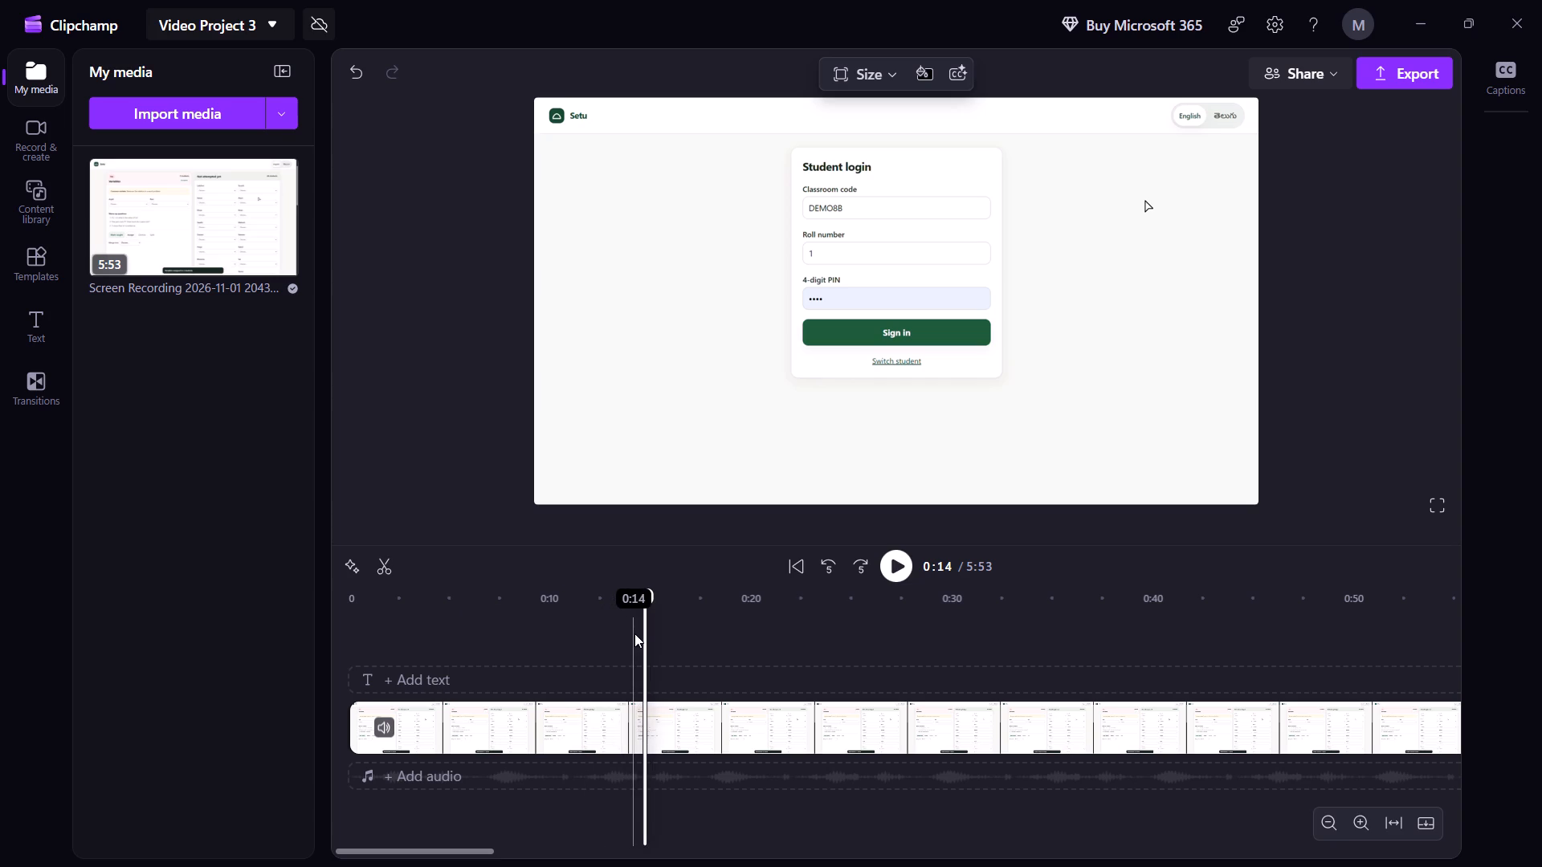
{"action": "left_click", "coordinate": [641, 638]}
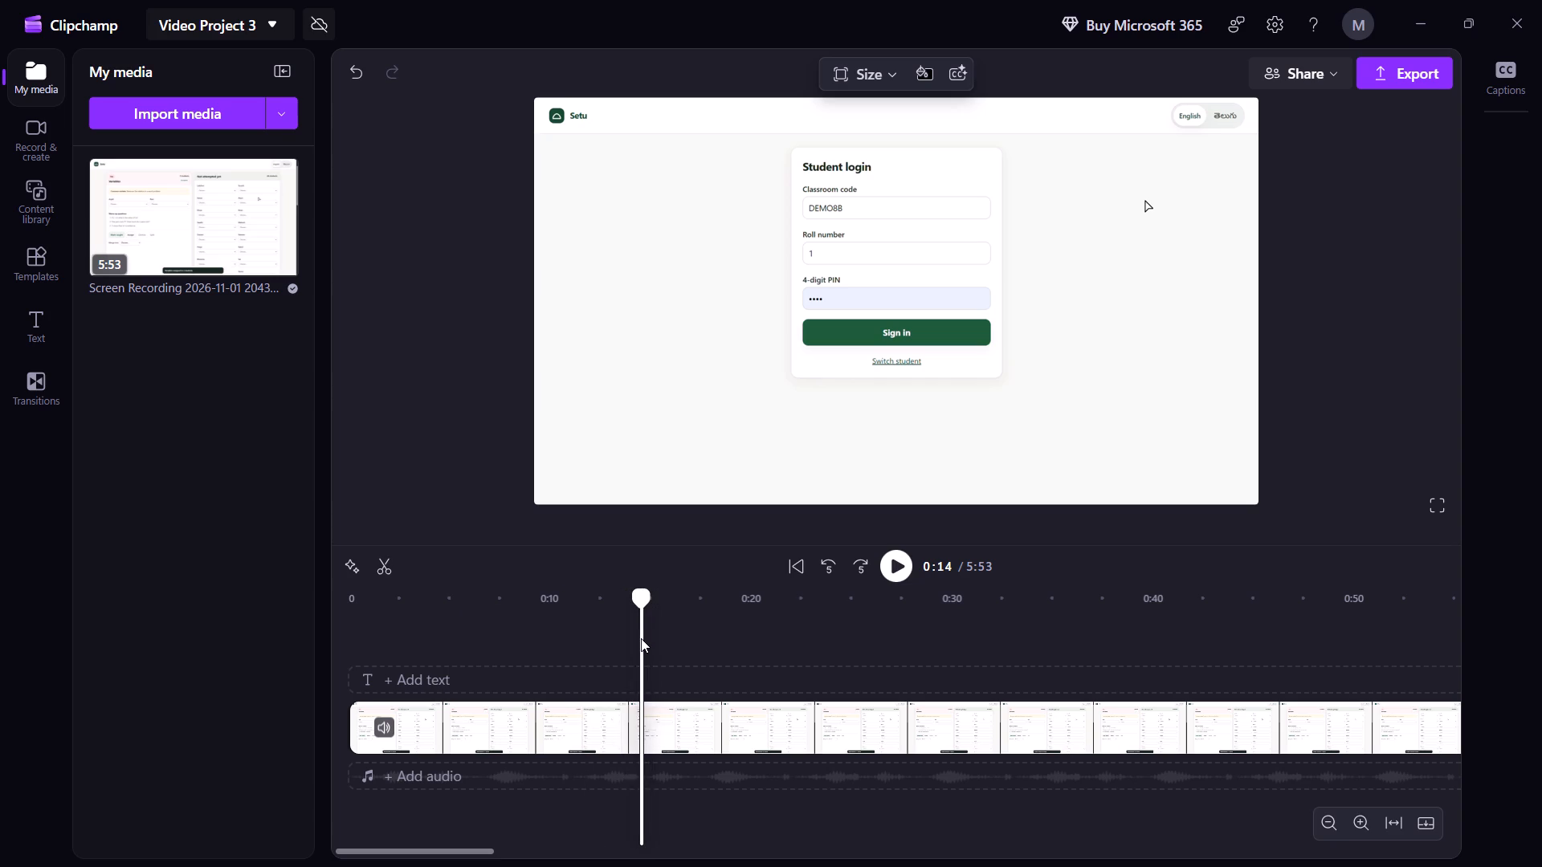
{"action": "key", "text": "space"}
{"action": "key", "text": "space"}
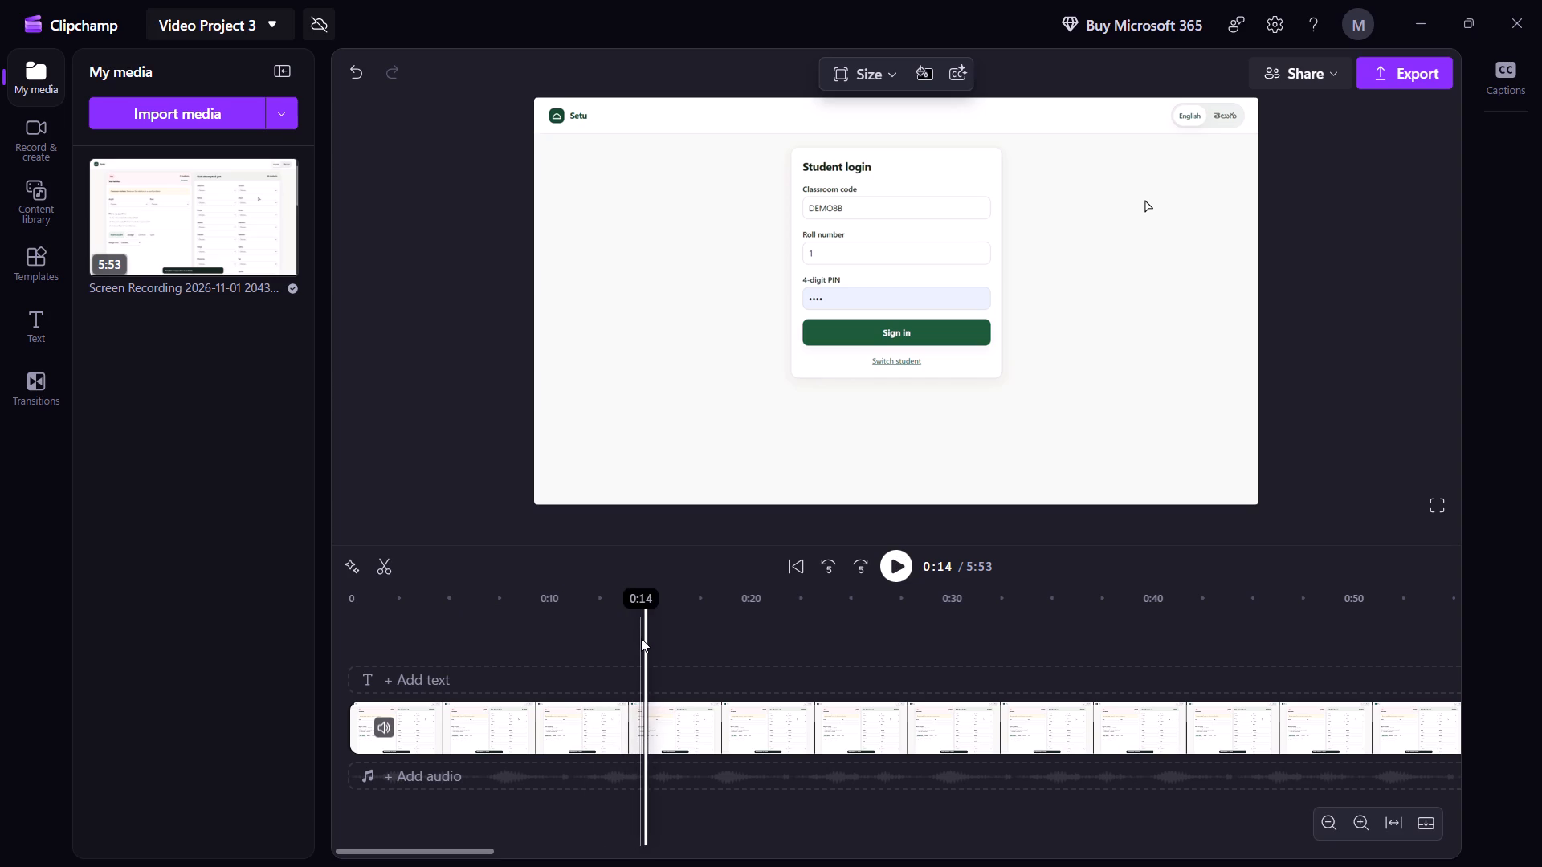
{"action": "left_click", "coordinate": [641, 638]}
{"action": "left_click", "coordinate": [639, 637]}
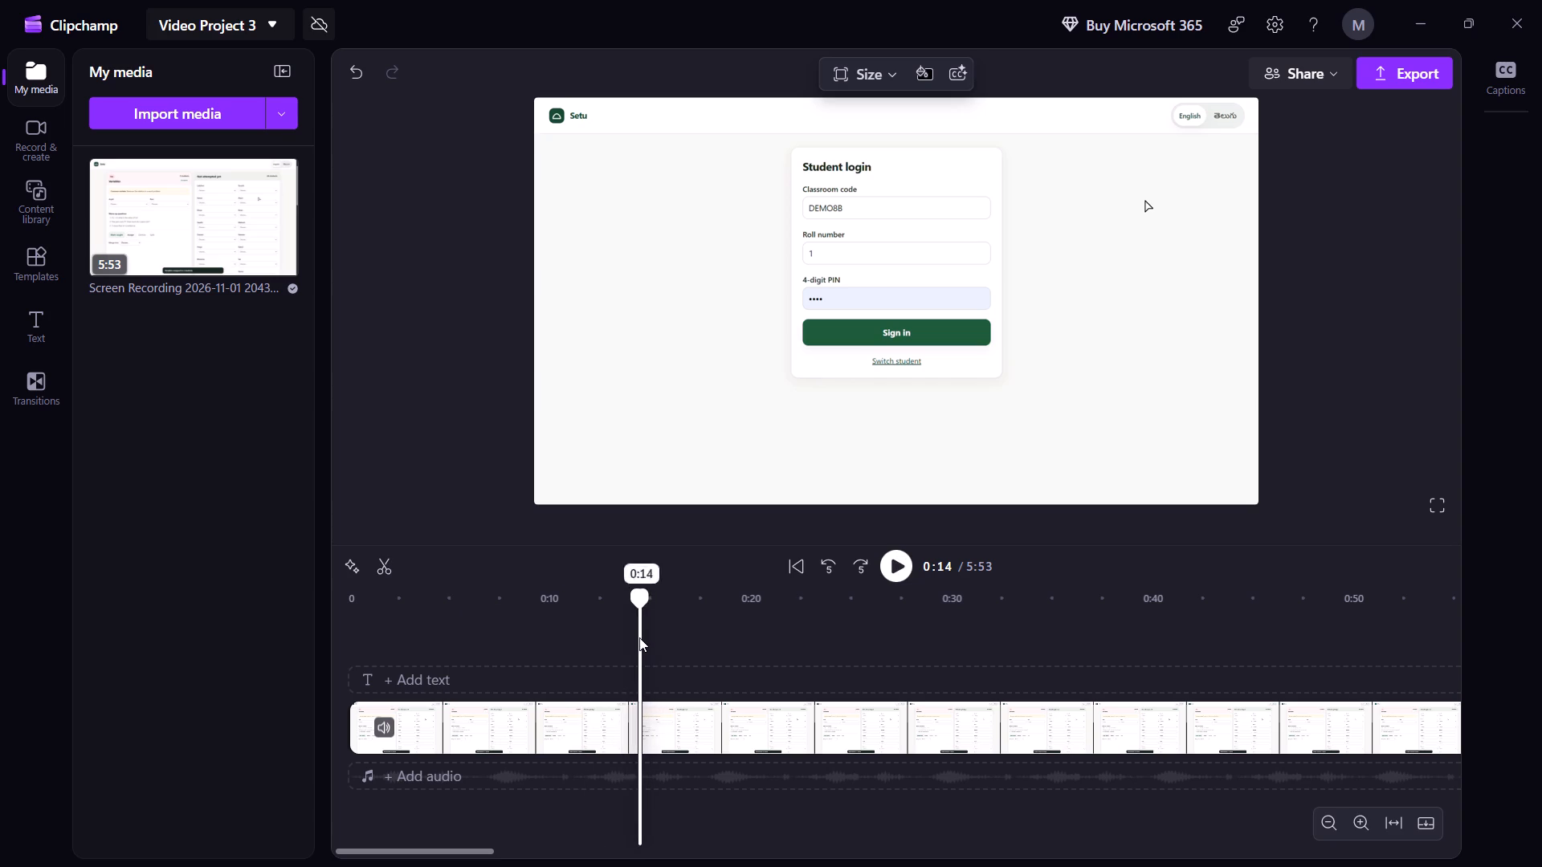
{"action": "left_click", "coordinate": [382, 573]}
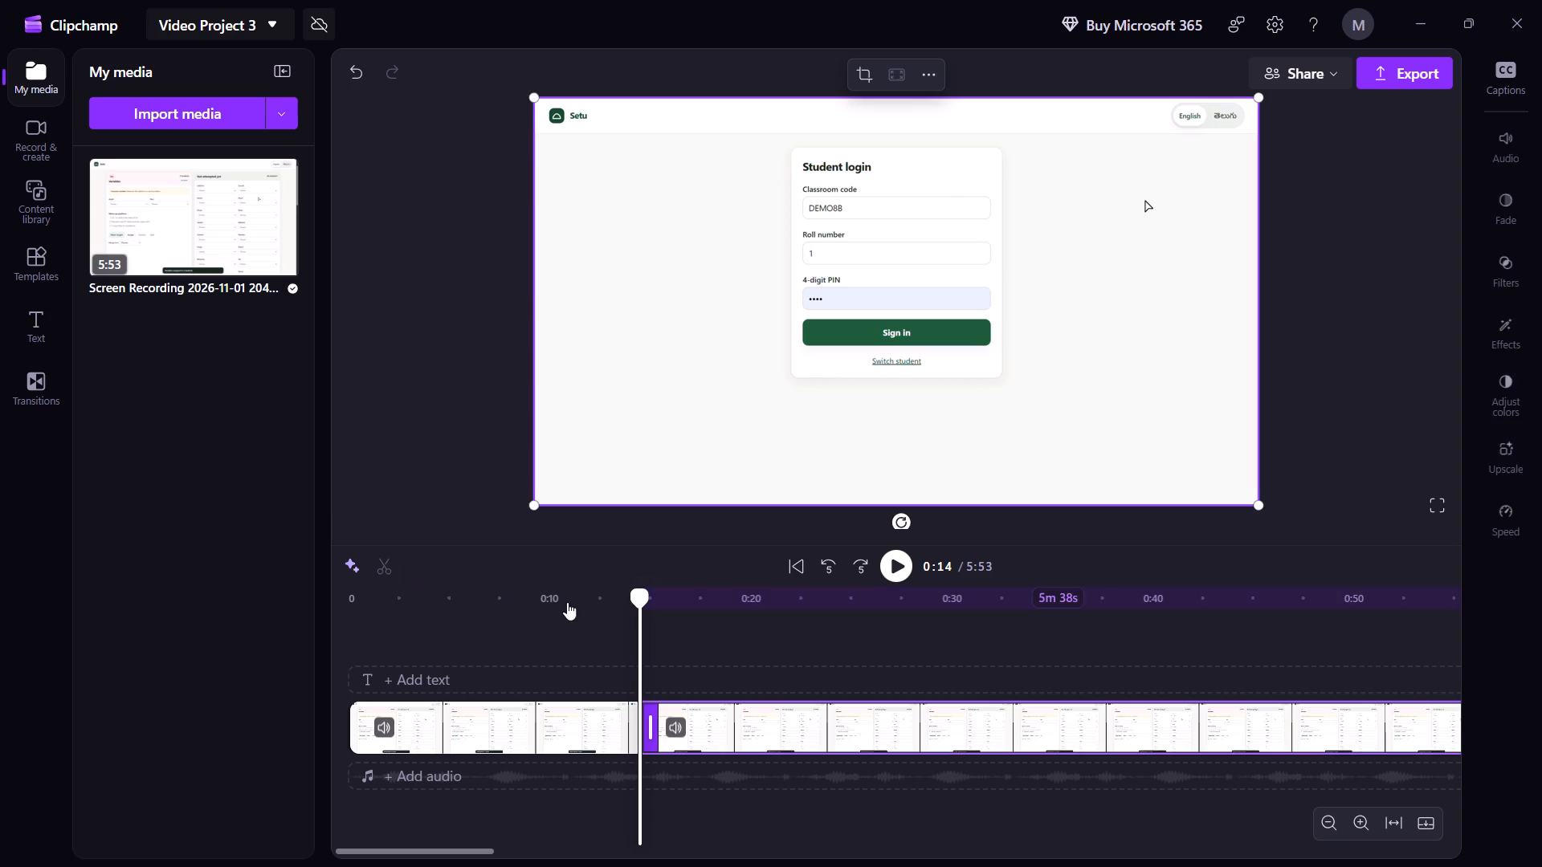
Play on briefly to find where the unwanted part ends and split the recording again at about 0:15.
{"action": "key", "text": "space"}
{"action": "key", "text": "space"}
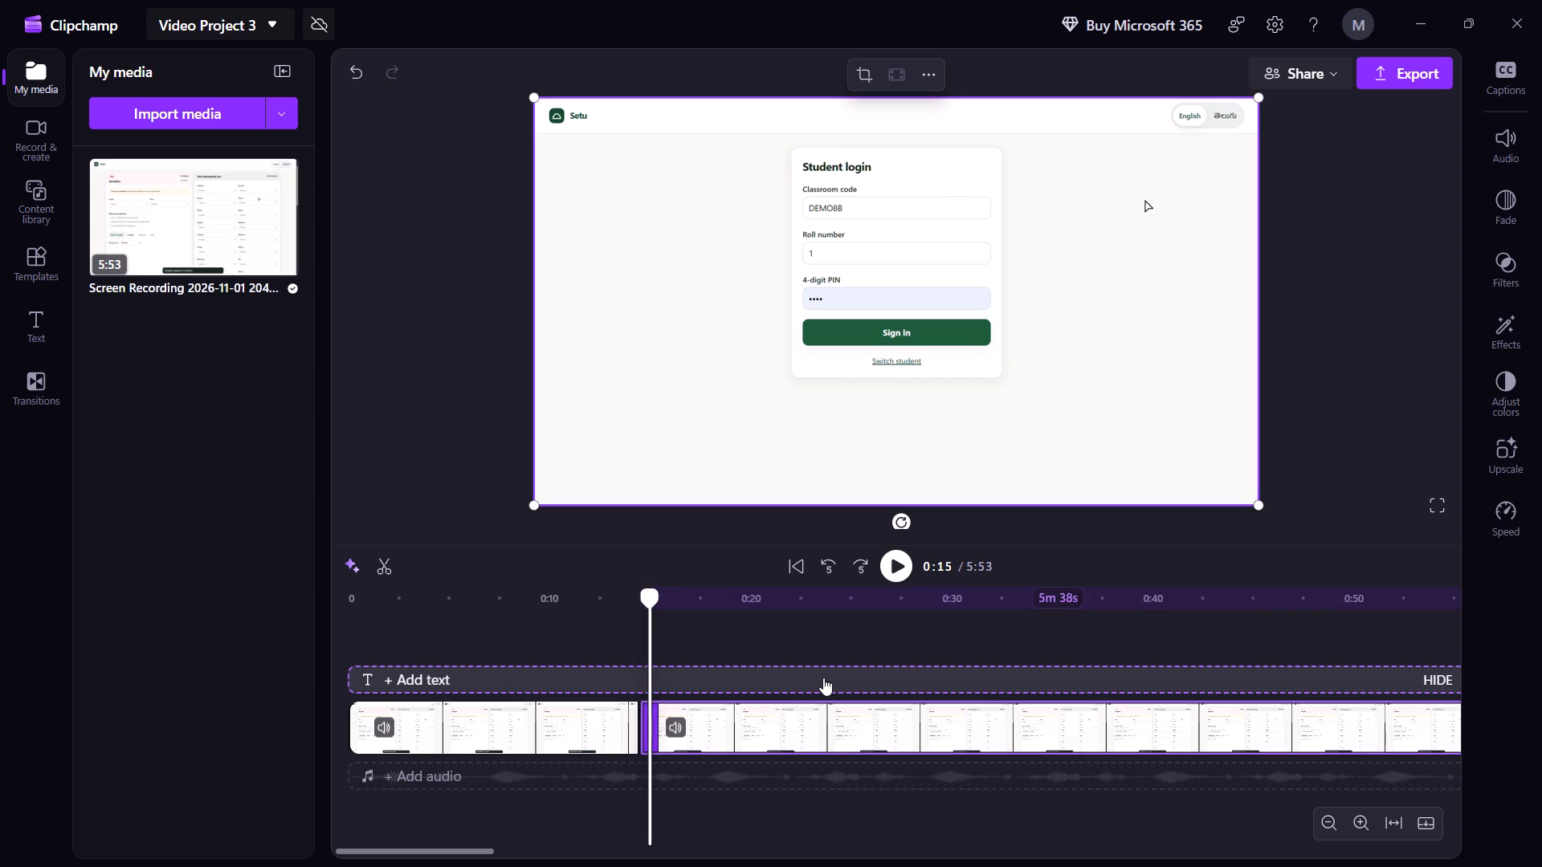
{"action": "key", "text": "space"}
{"action": "key", "text": "space"}
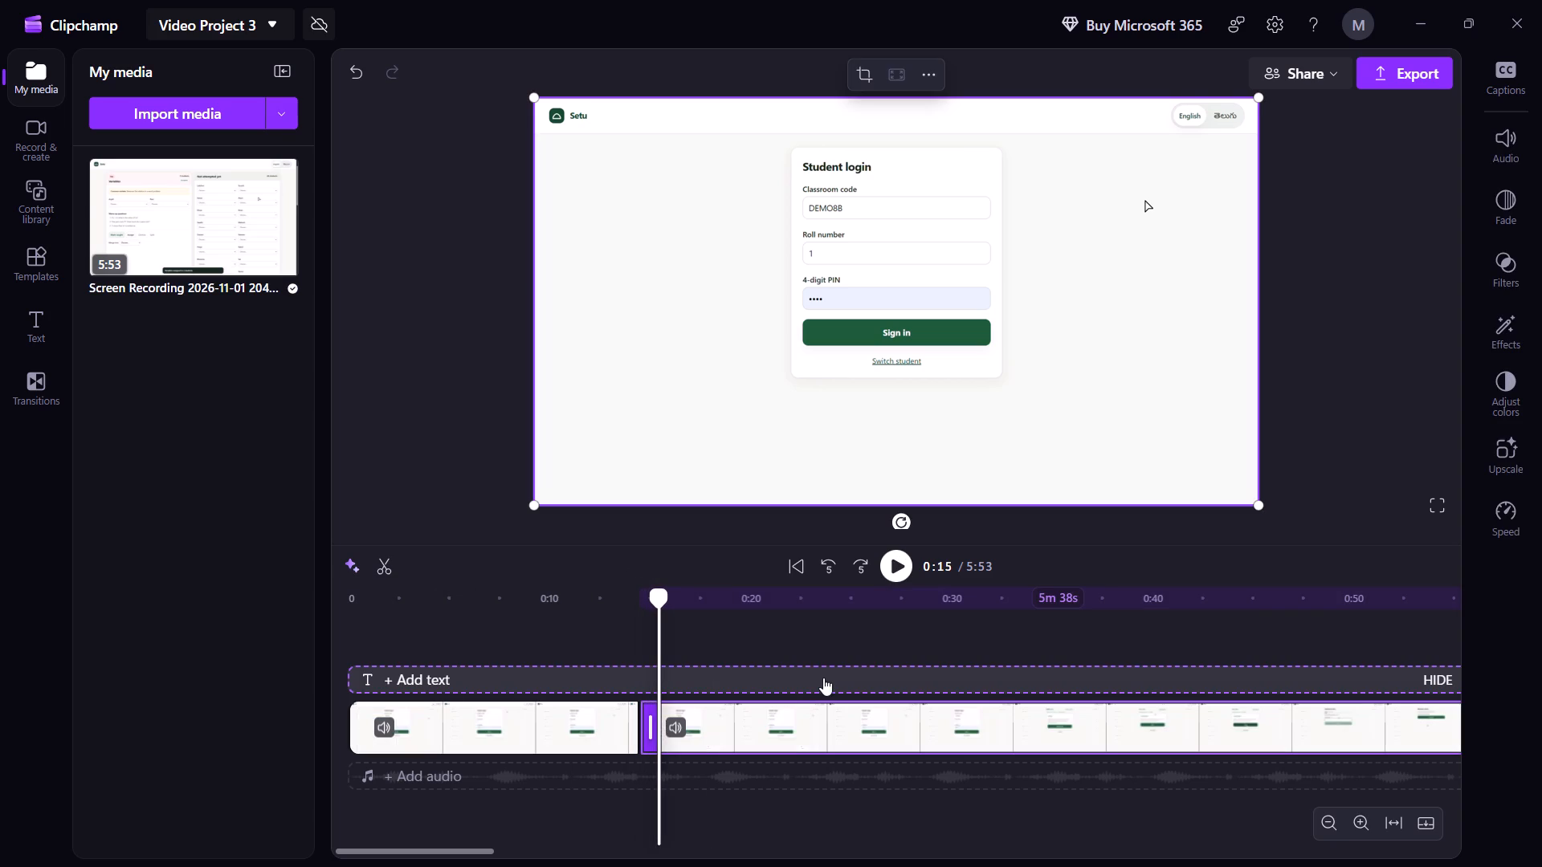
{"action": "key", "text": "space"}
{"action": "key", "text": "space"}
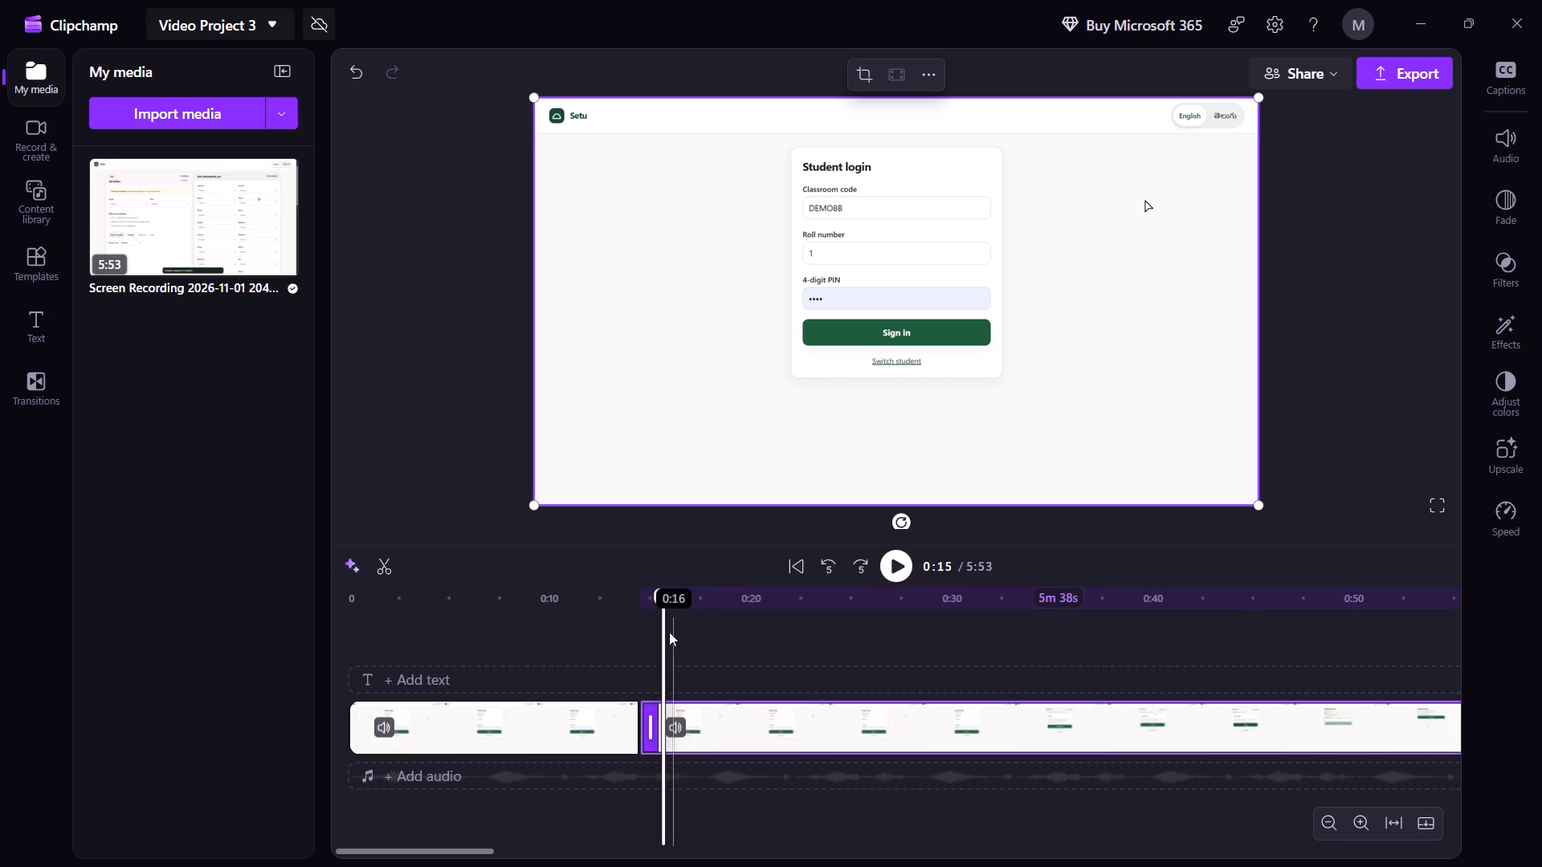
{"action": "left_click", "coordinate": [658, 629]}
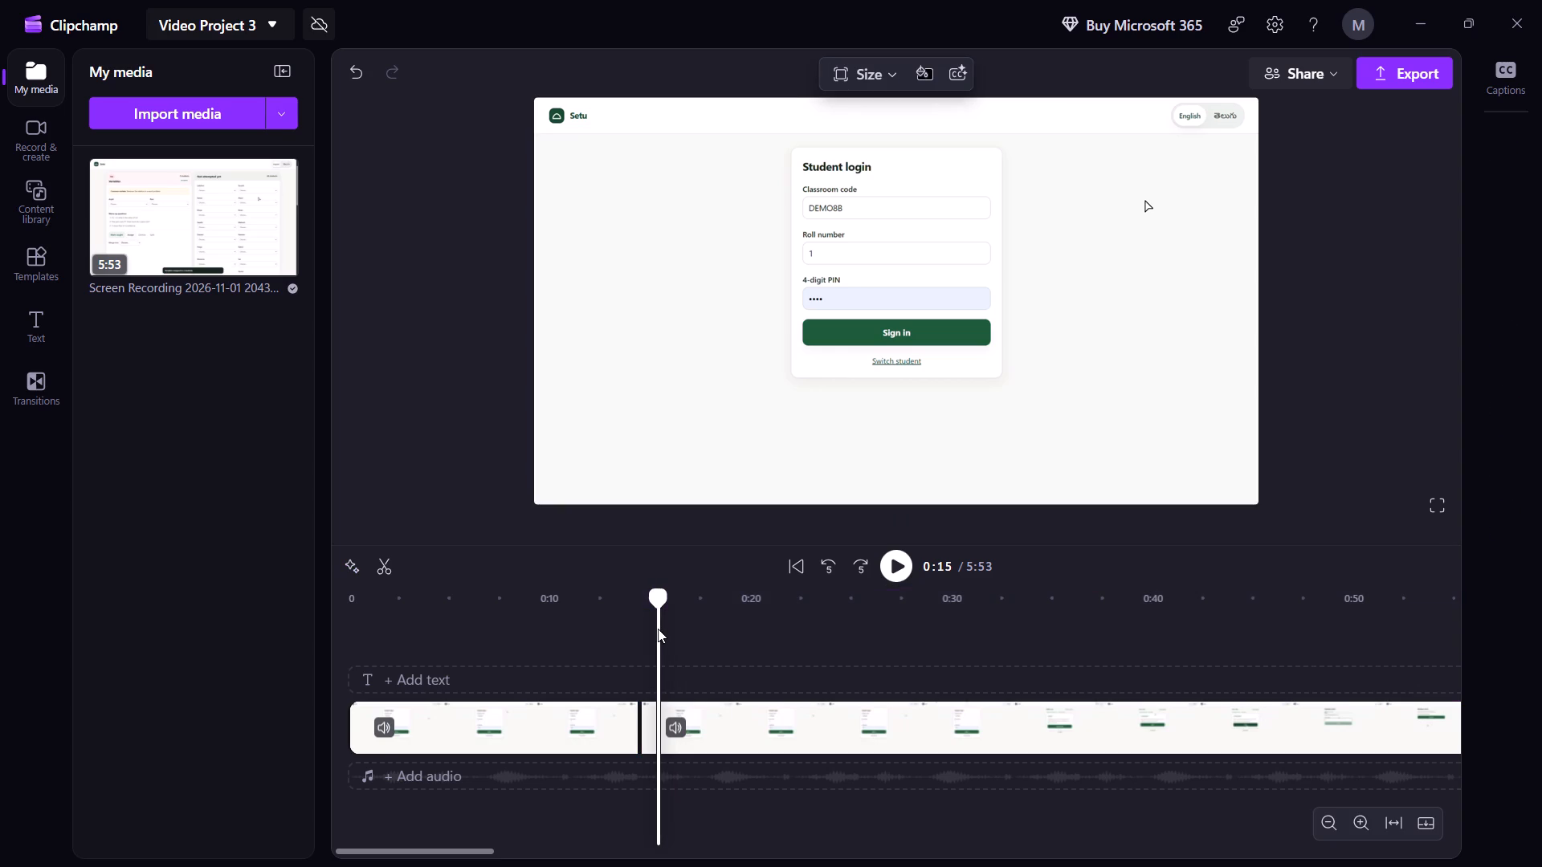
{"action": "left_click", "coordinate": [383, 572]}
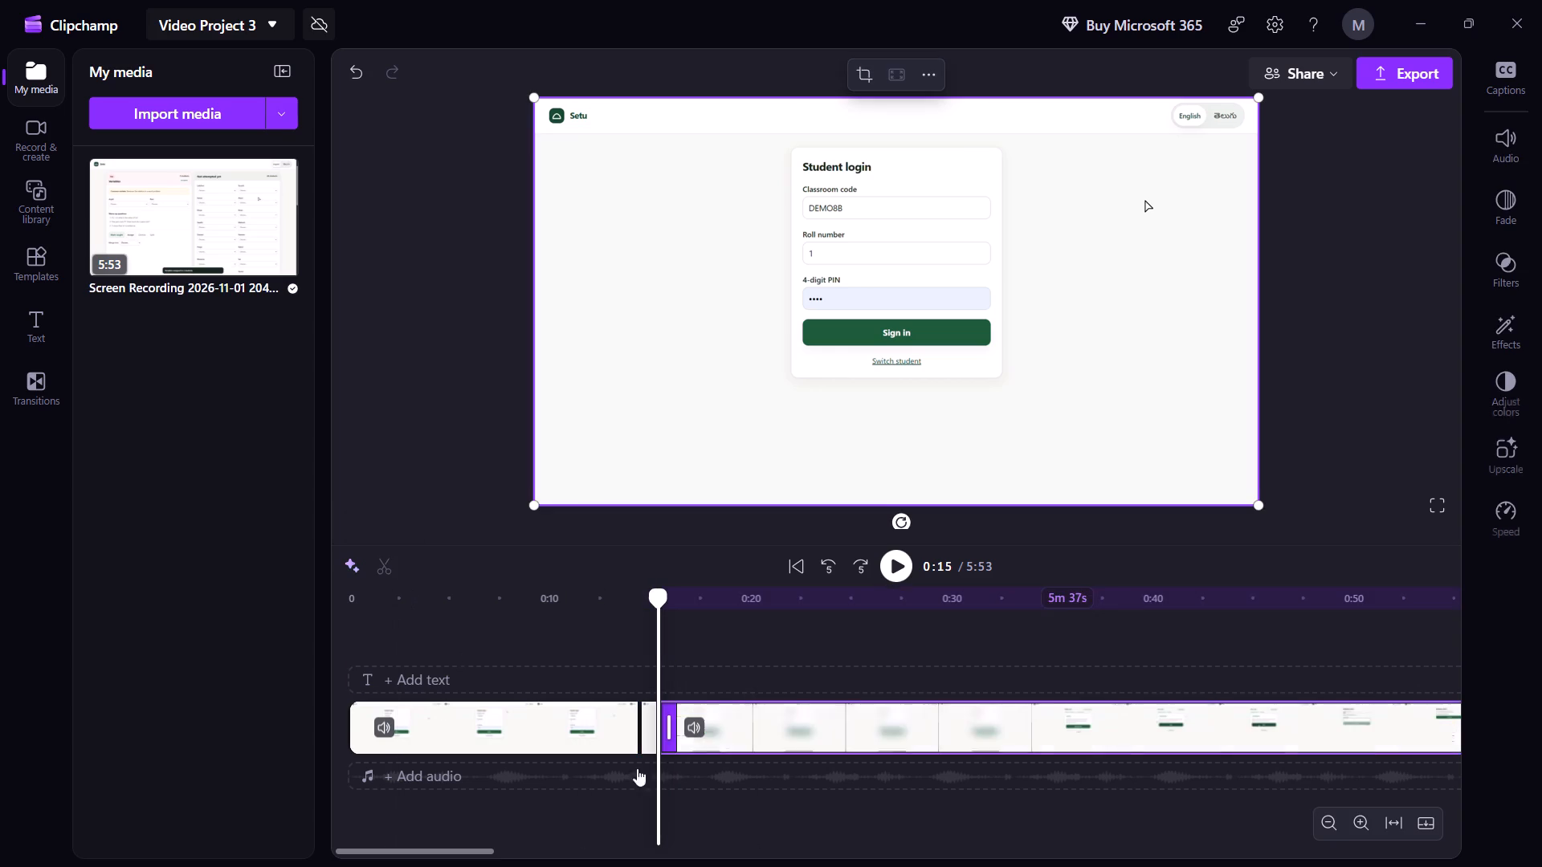
Delete the short segment between the two splits and close the gap it leaves.
{"action": "left_click", "coordinate": [646, 734]}
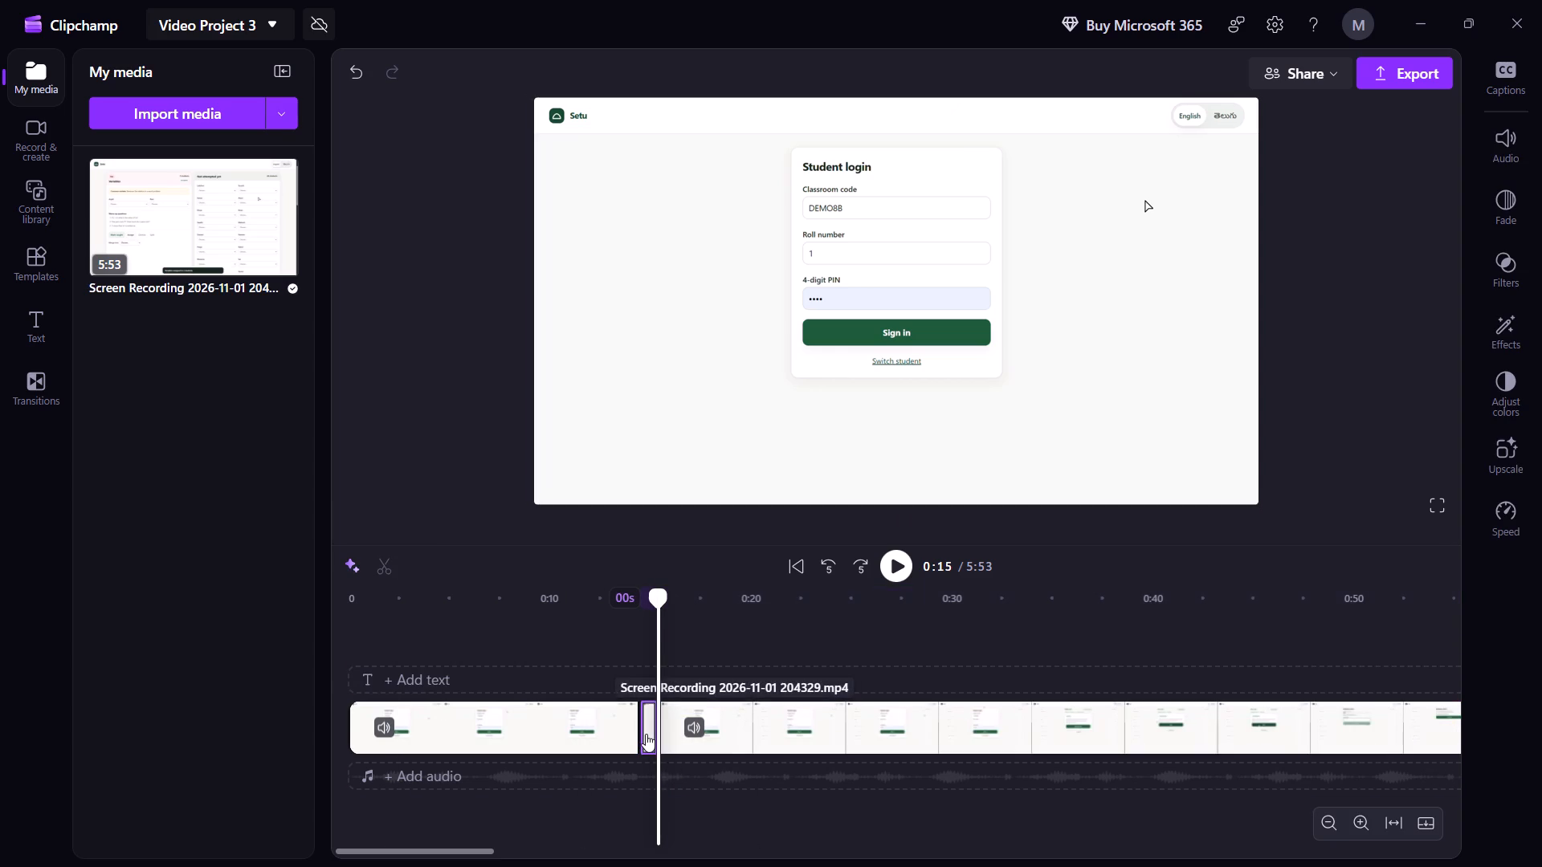
{"action": "key", "text": "Delete"}
{"action": "left_click", "coordinate": [646, 734]}
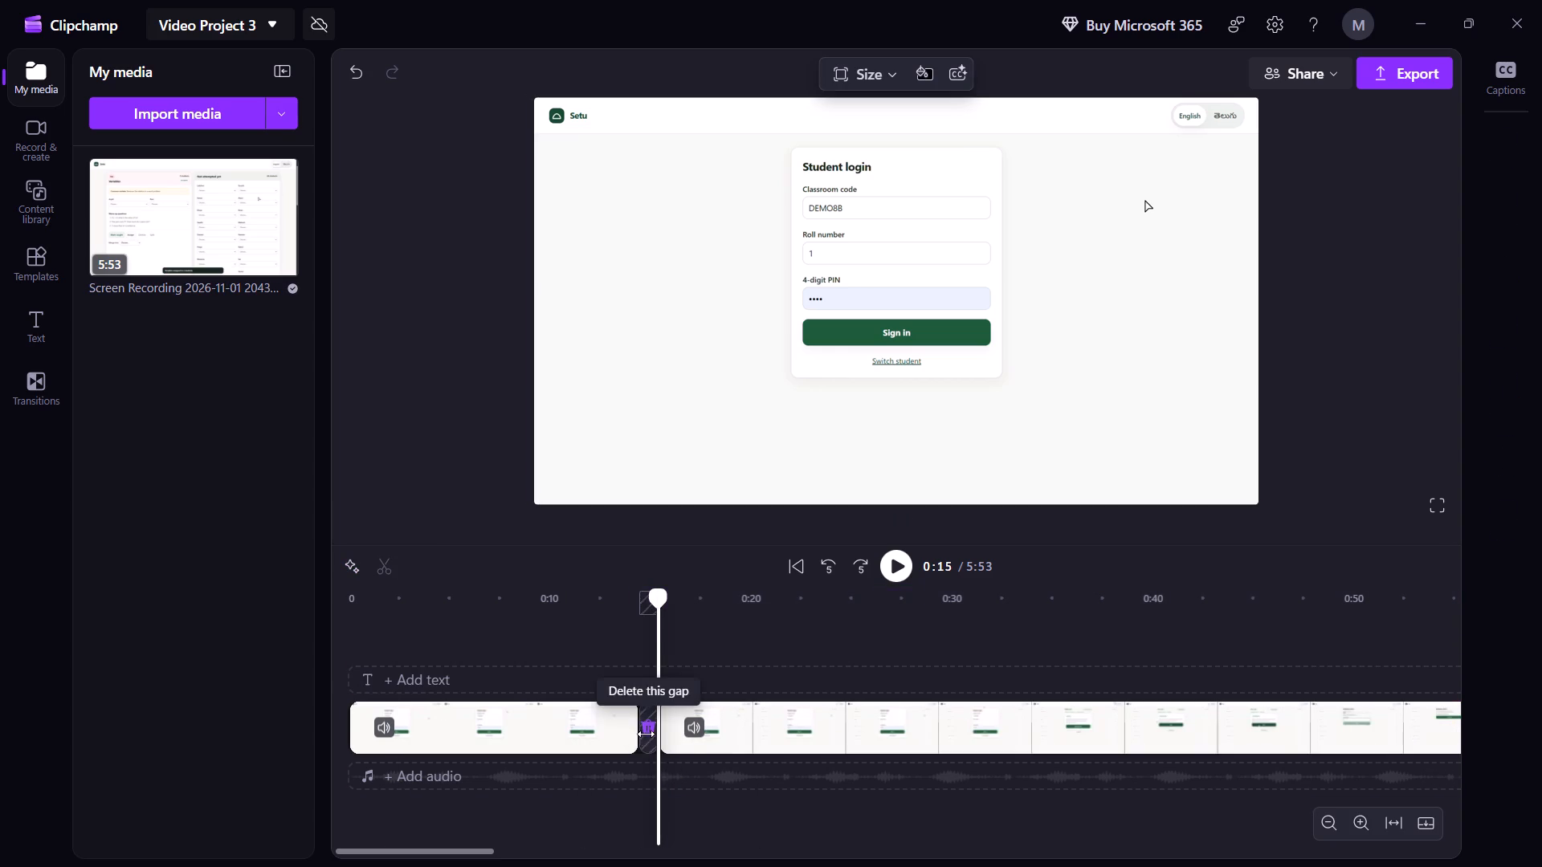
Play the timeline from about 0:11 across the new cut to check the join.
{"action": "left_click", "coordinate": [577, 651]}
{"action": "key", "text": "space"}
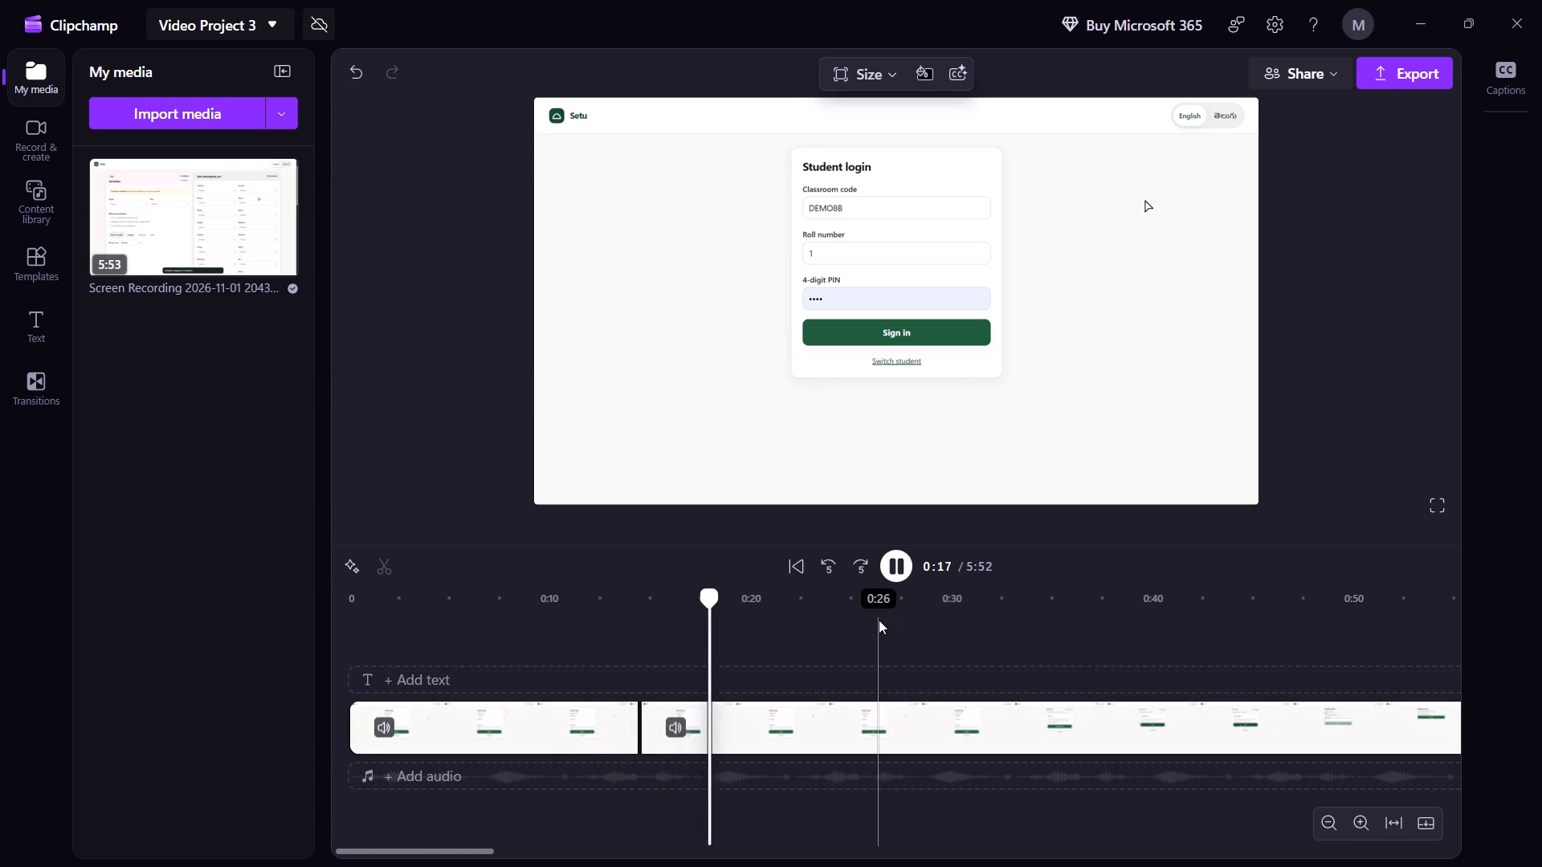
Replay the recording around 0:18 to 0:20 to find where the next unwanted part starts and split it at about 0:19.
{"action": "key", "text": "space"}
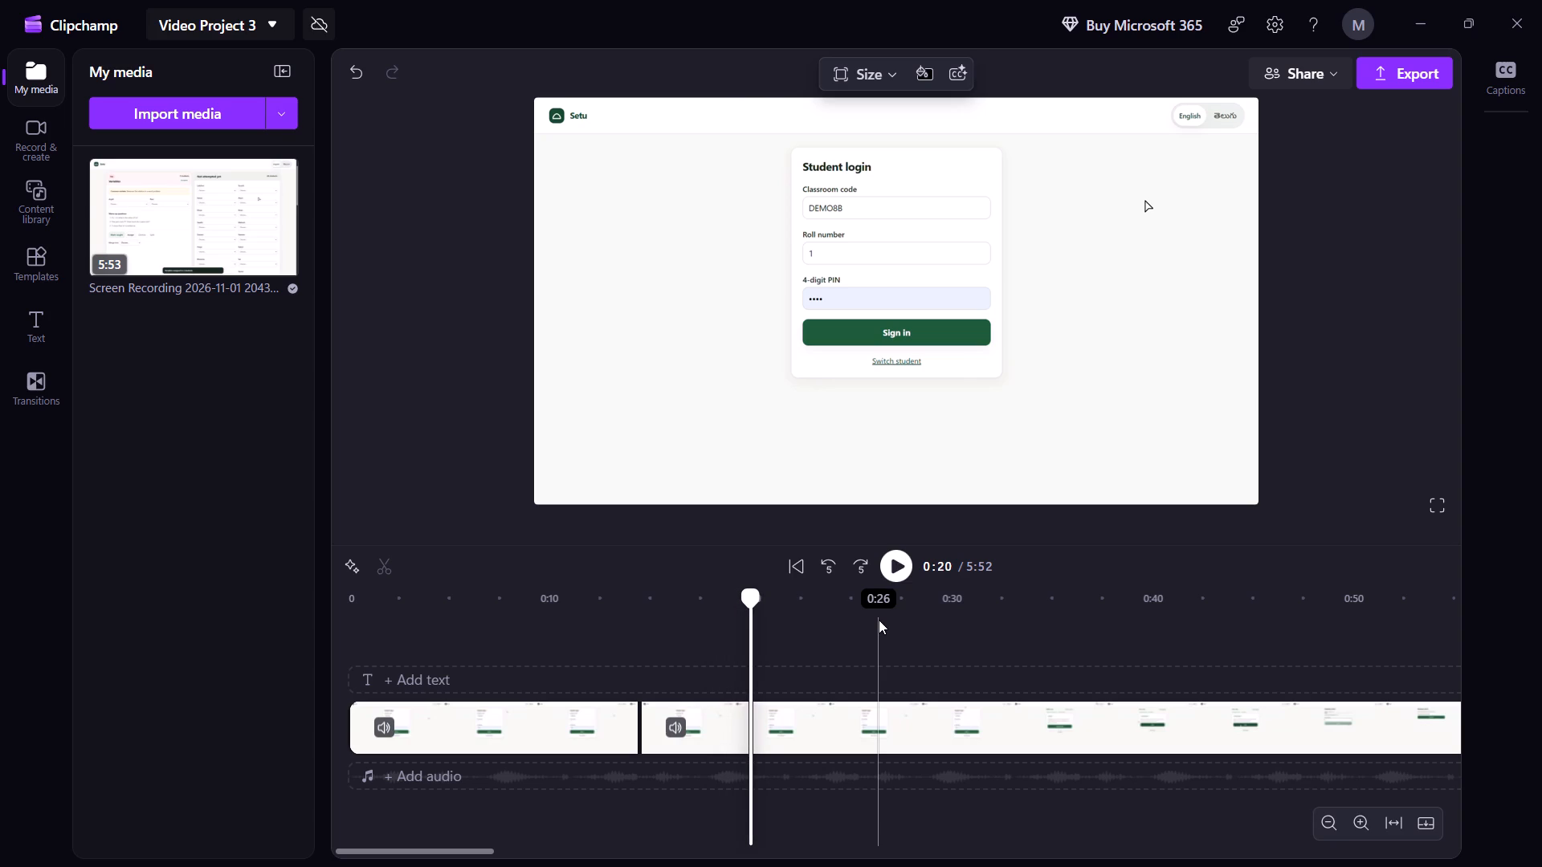
{"action": "left_click", "coordinate": [733, 621]}
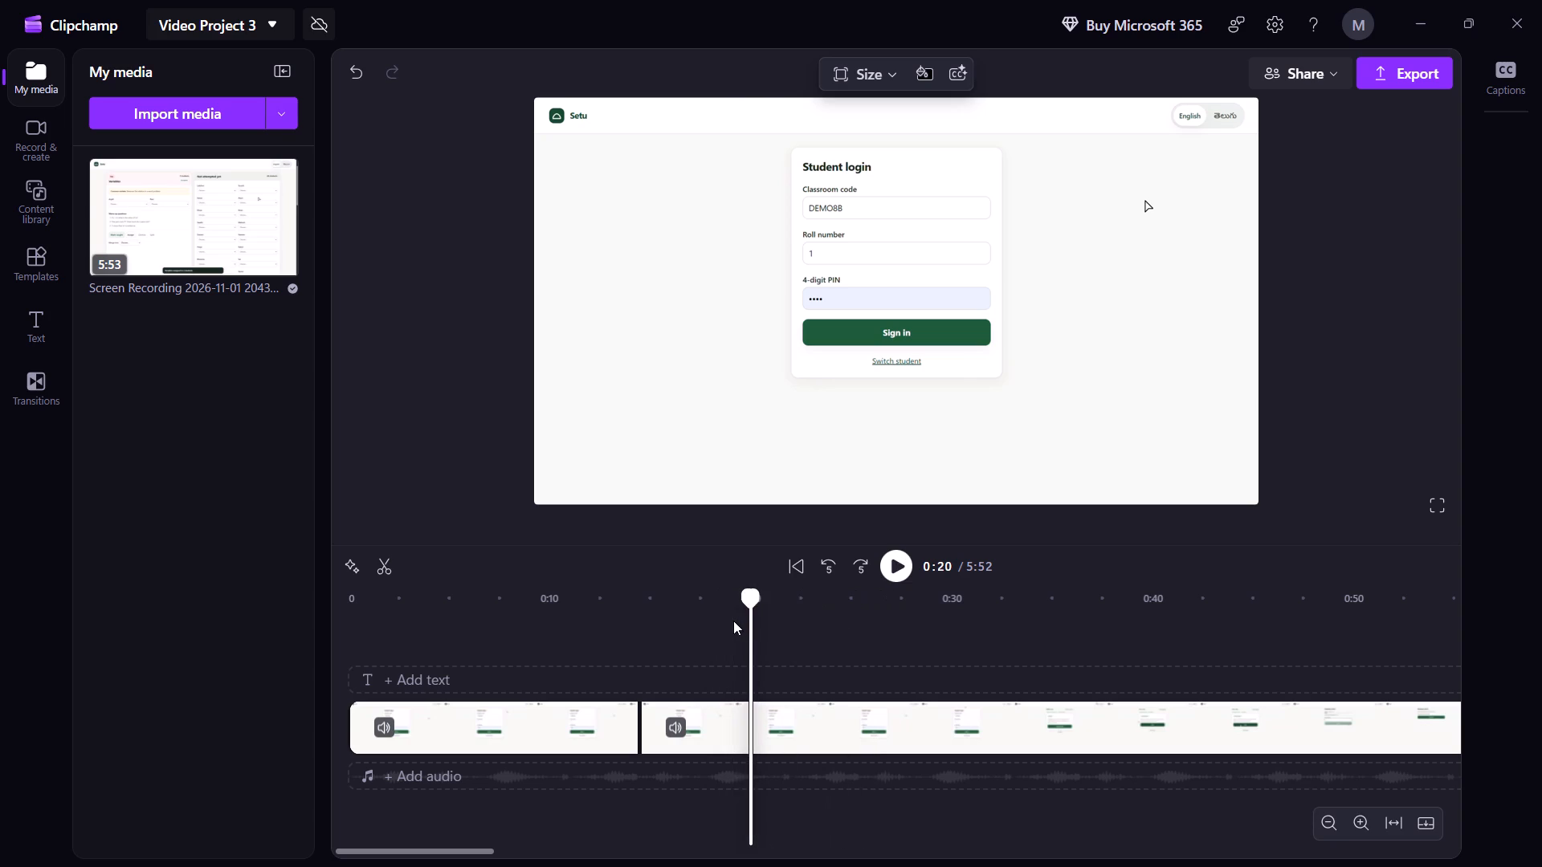
{"action": "key", "text": "space"}
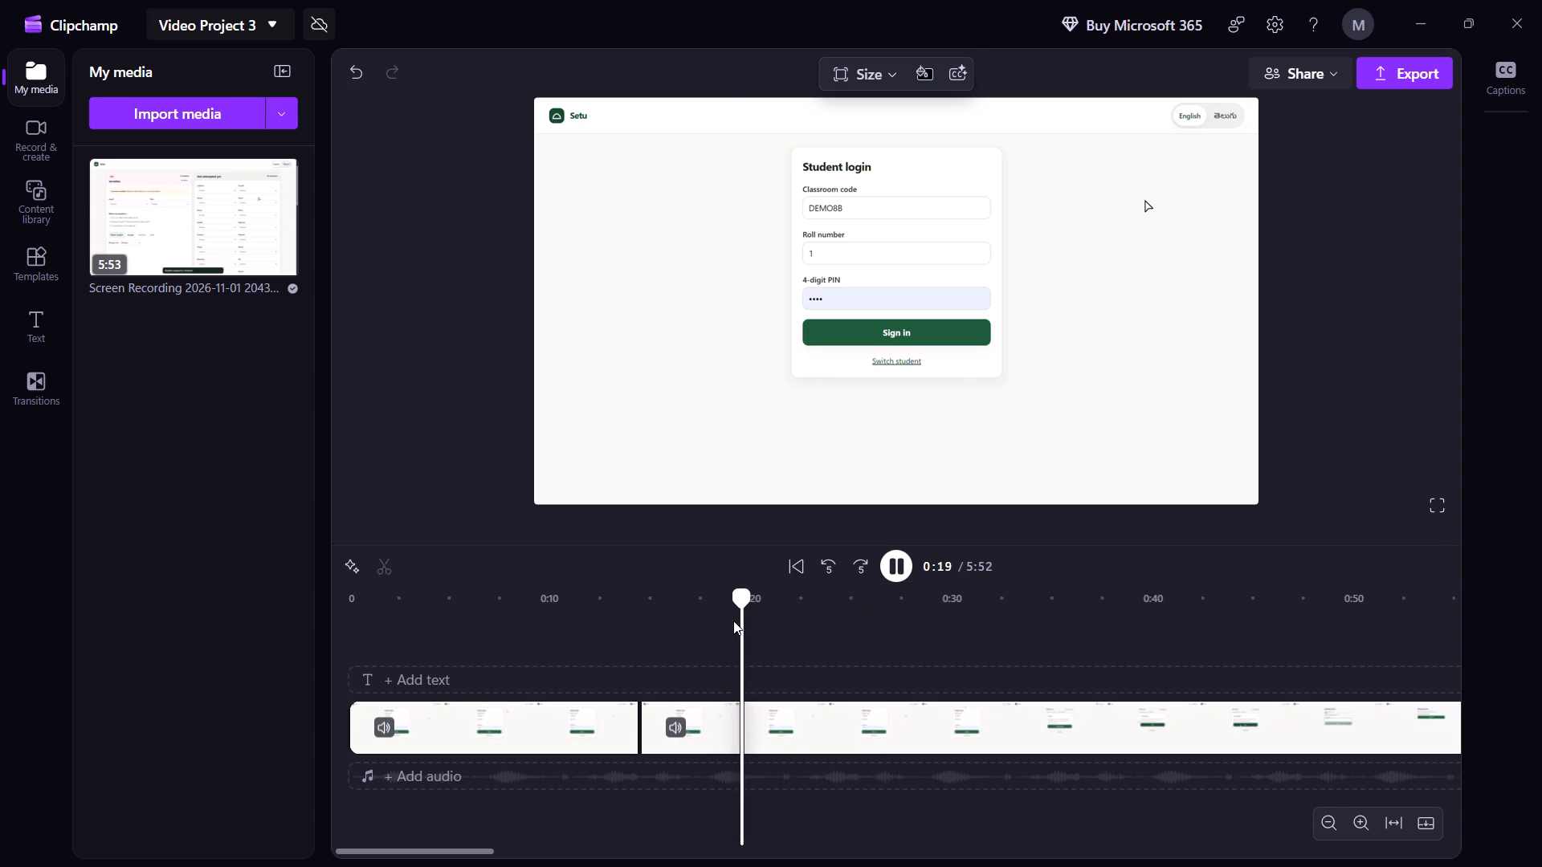
{"action": "key", "text": "space"}
{"action": "left_click", "coordinate": [724, 620]}
{"action": "key", "text": "space"}
{"action": "key", "text": "space"}
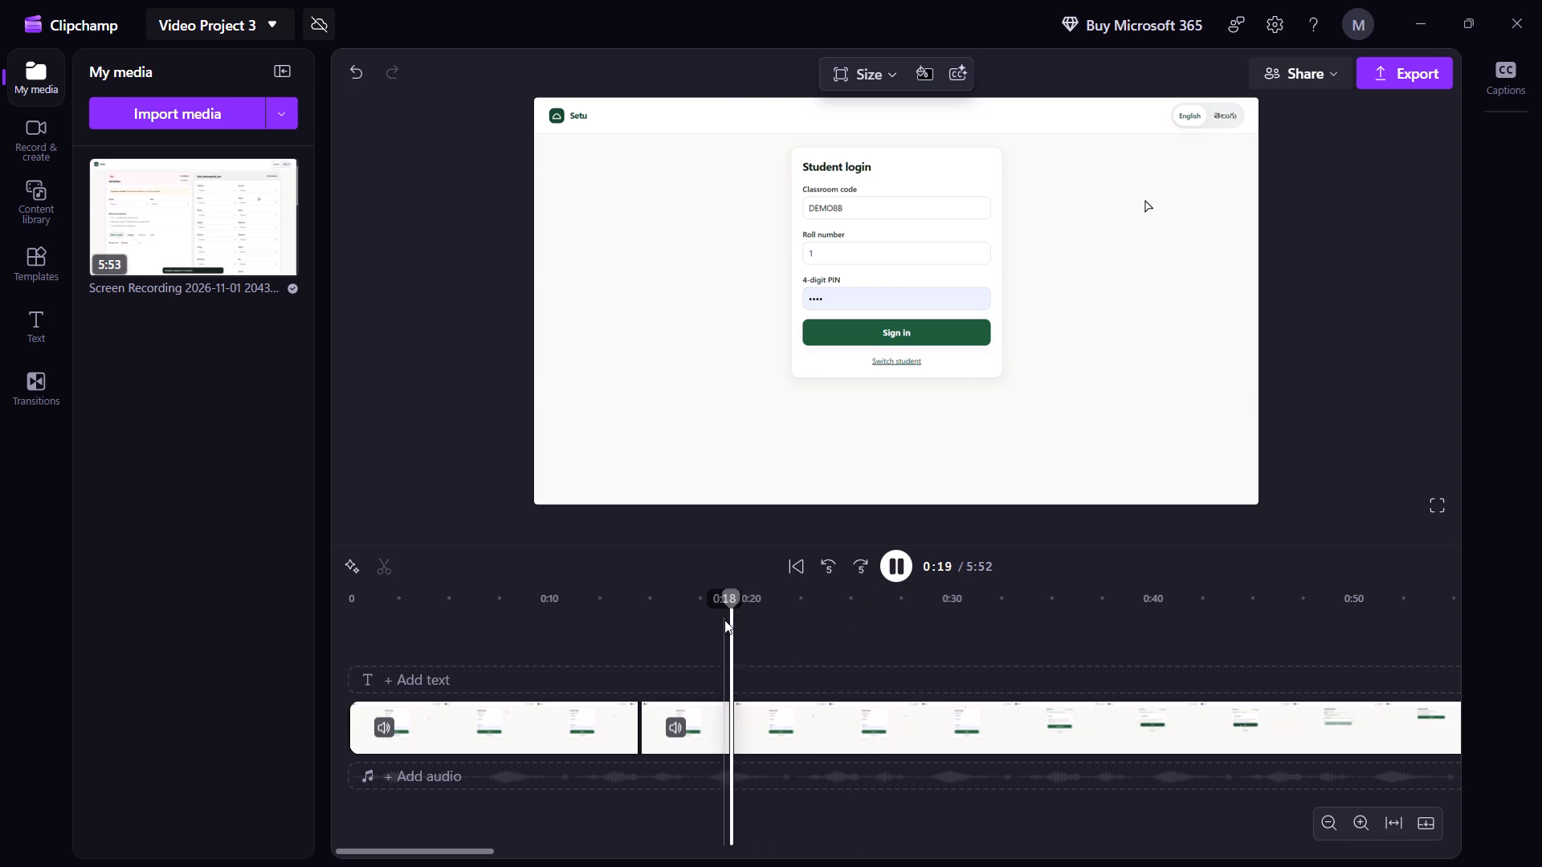
{"action": "key", "text": "space"}
{"action": "key", "text": "space"}
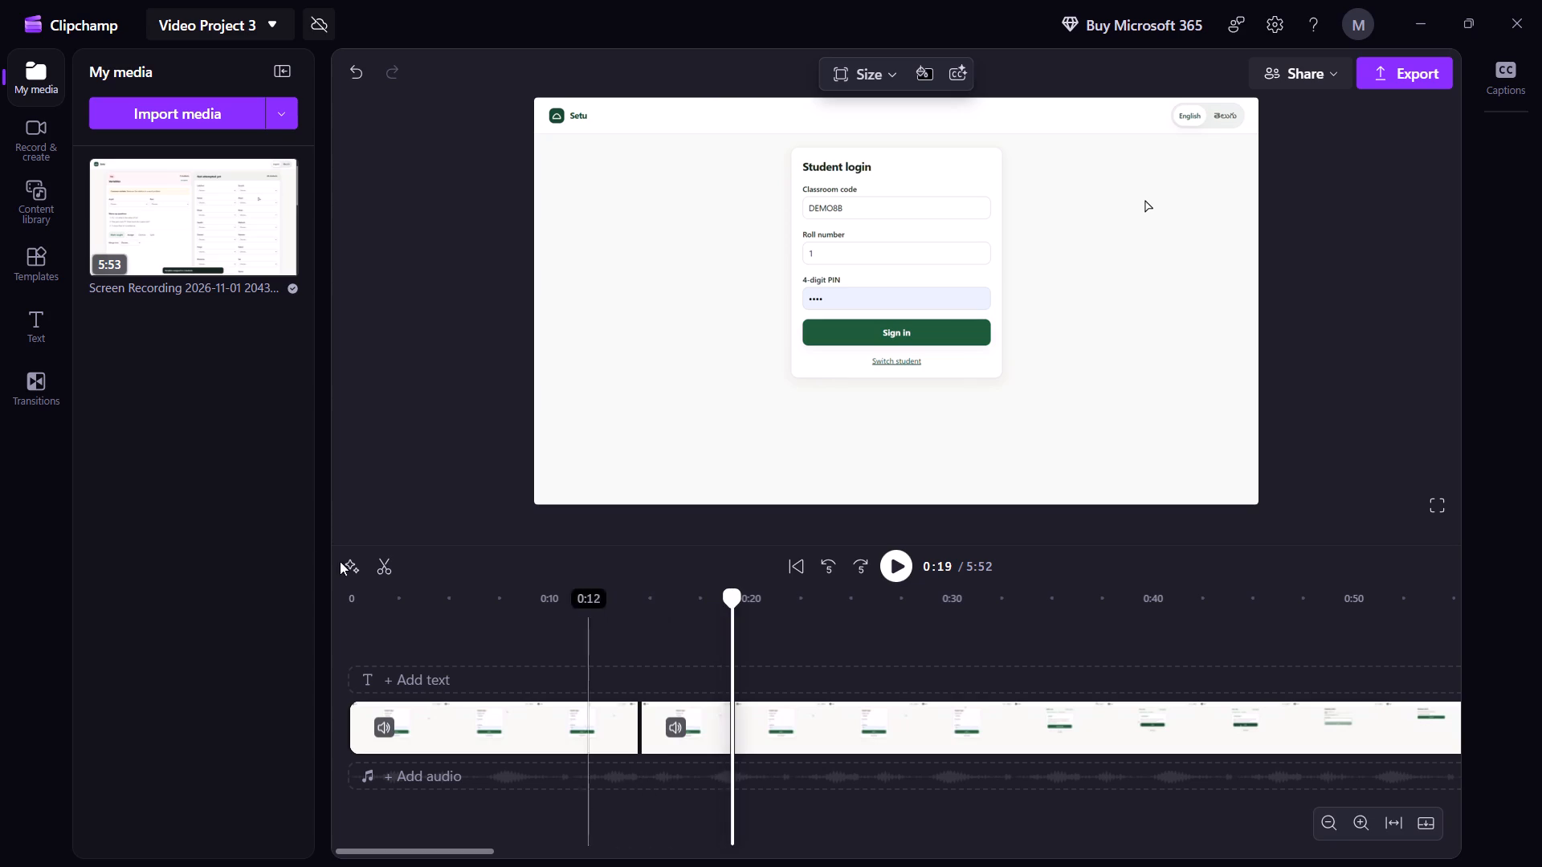
{"action": "key", "text": "space"}
{"action": "key", "text": "space"}
{"action": "left_click", "coordinate": [385, 573]}
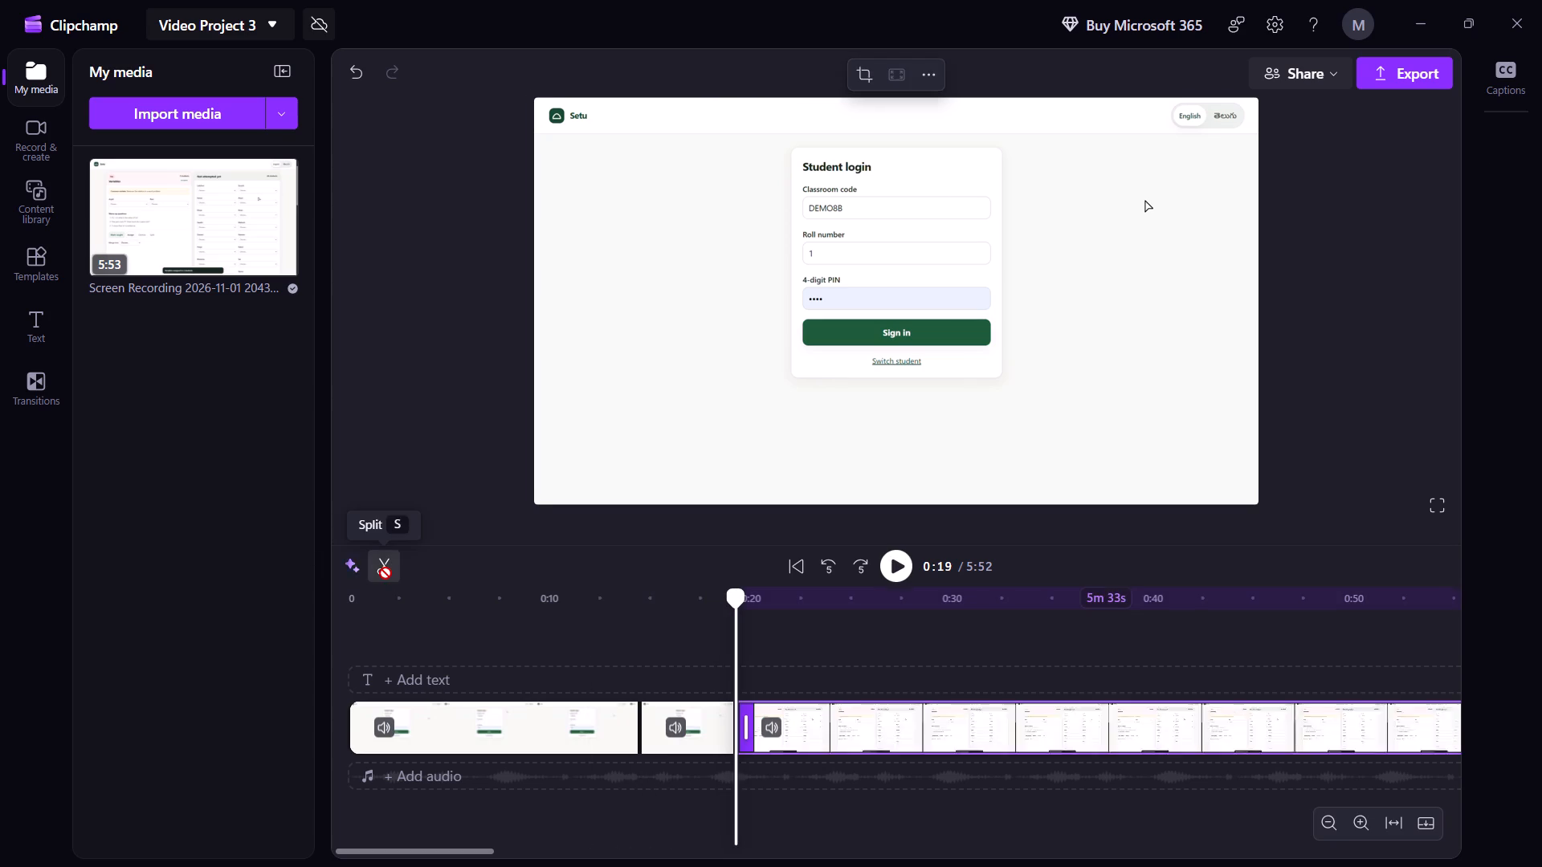
Play on to find where the unwanted part ends and split the recording again at about 0:24.
{"action": "key", "text": "space"}
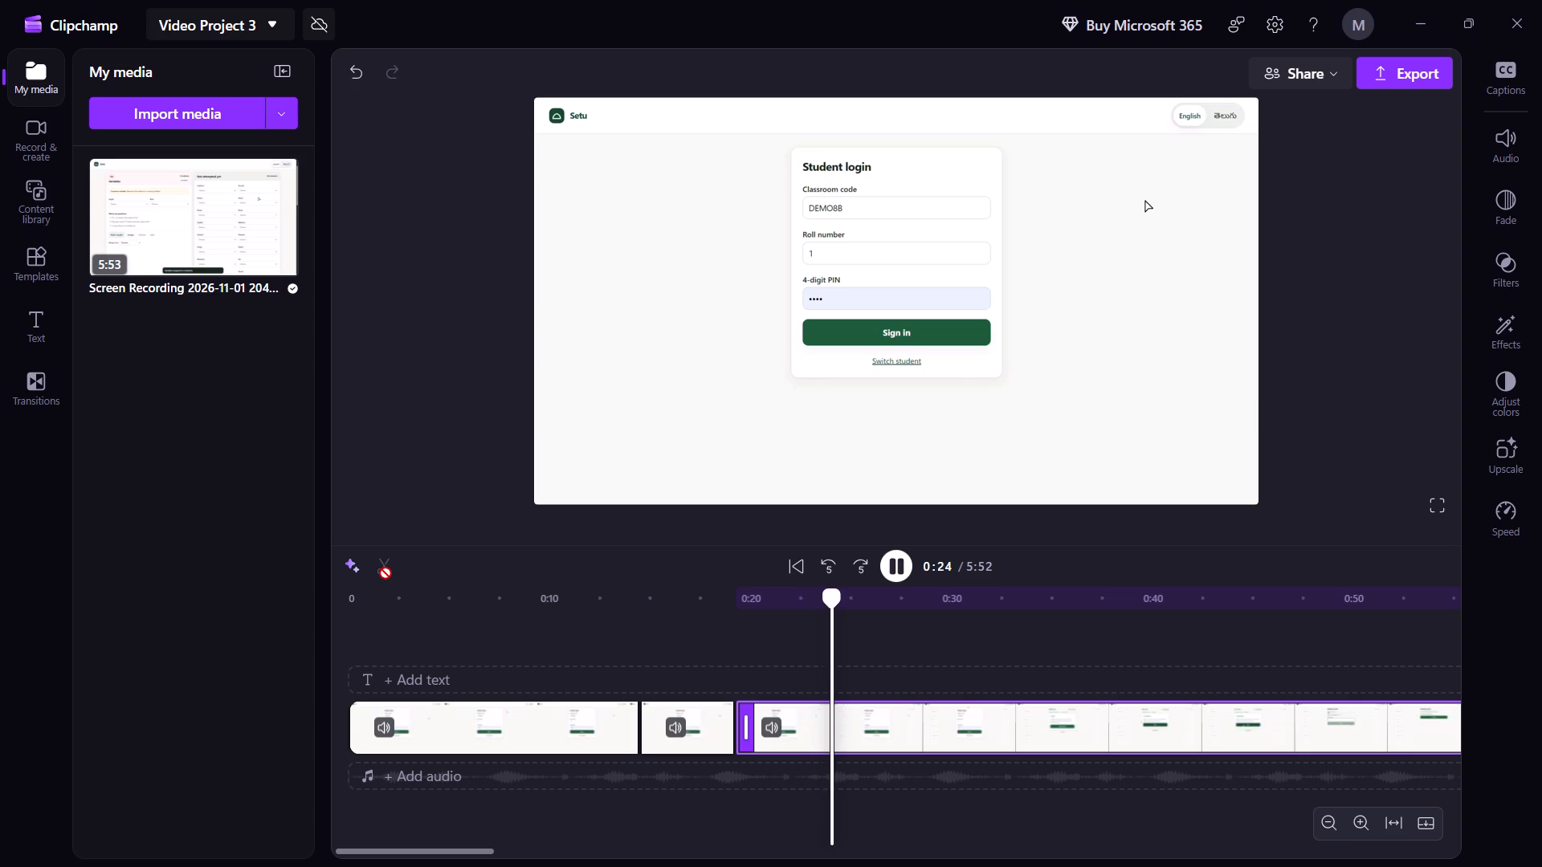
{"action": "key", "text": "space"}
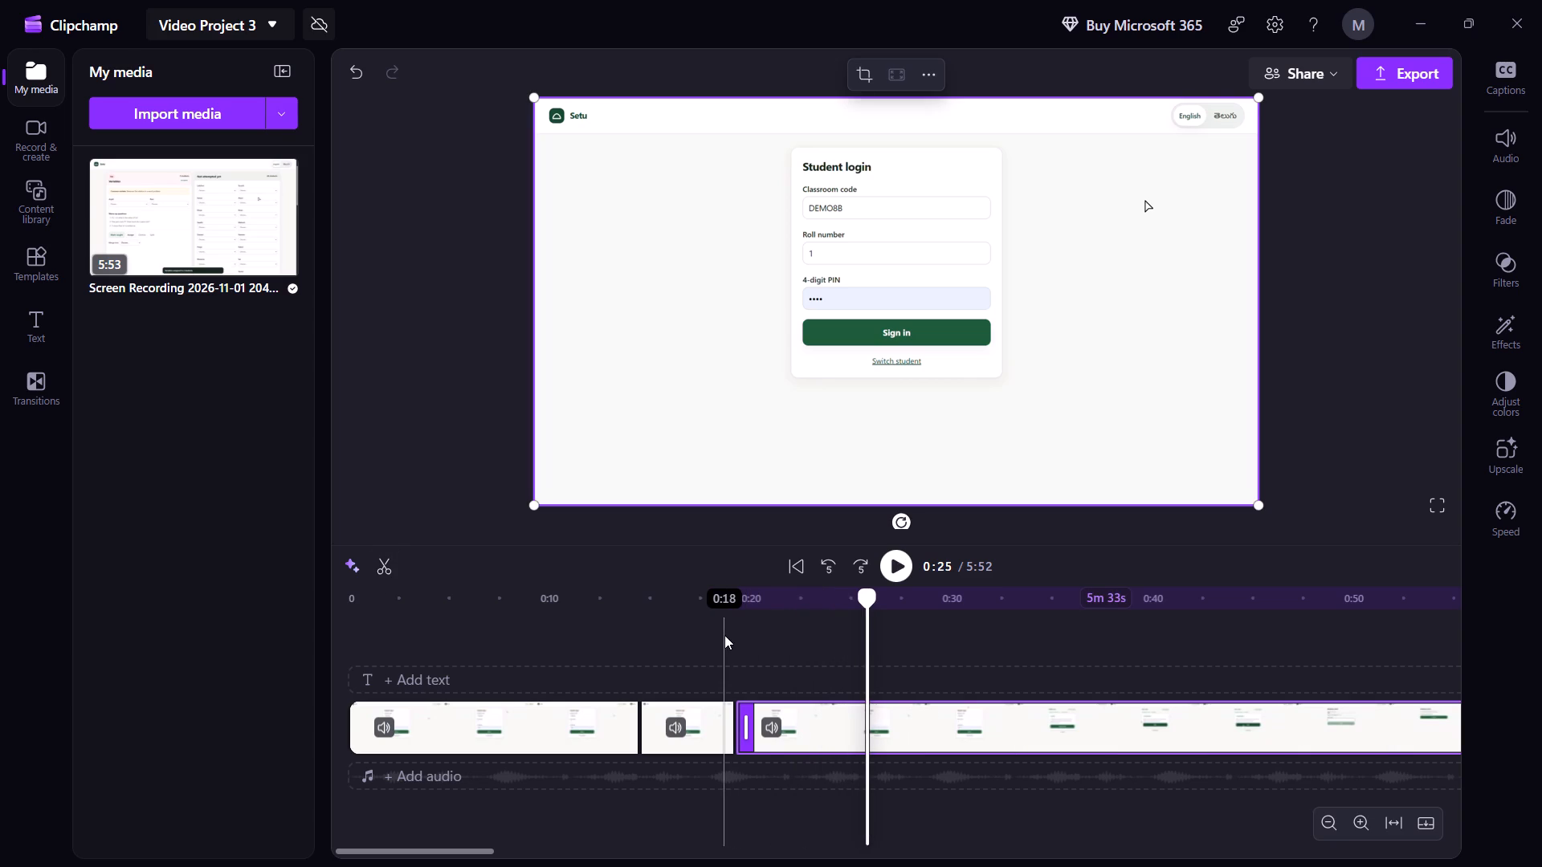
{"action": "key", "text": "space"}
{"action": "left_click", "coordinate": [845, 644]}
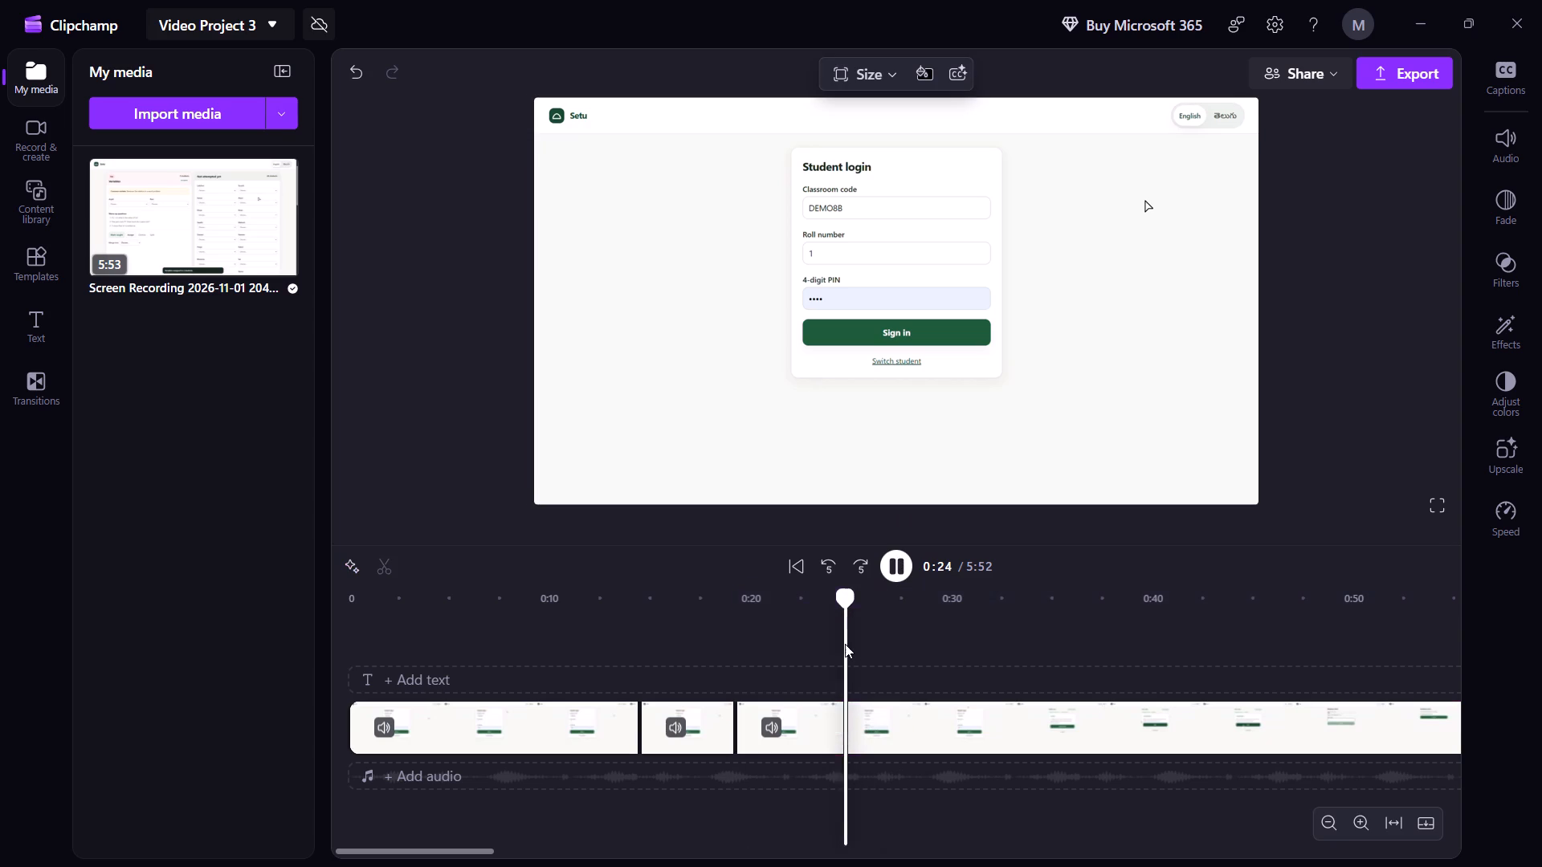
{"action": "left_click", "coordinate": [845, 644]}
{"action": "key", "text": "space"}
{"action": "key", "text": "space"}
{"action": "key", "text": "space"}
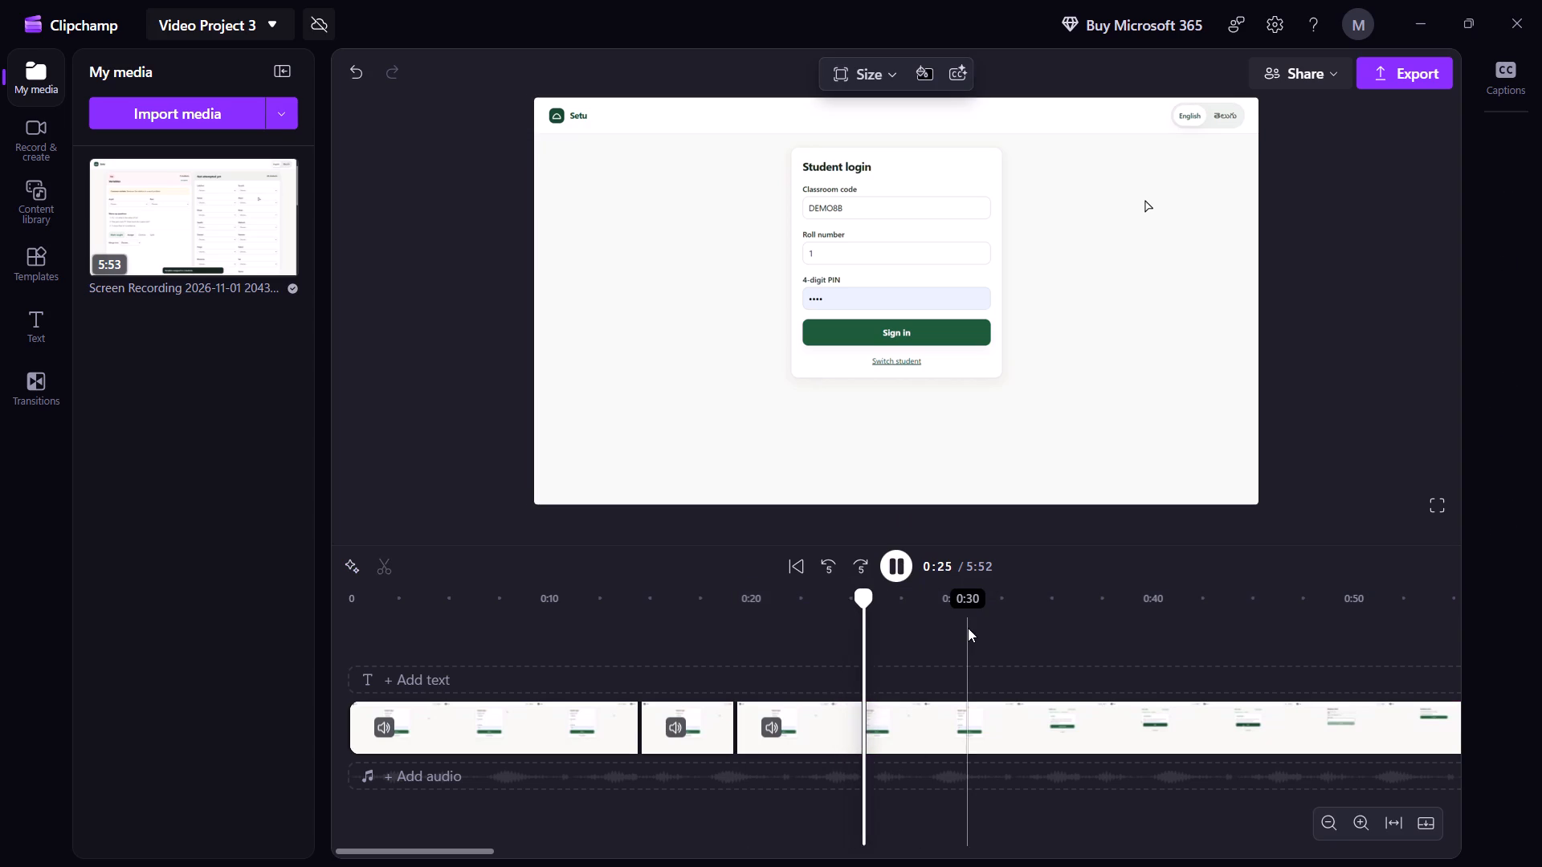
{"action": "left_click", "coordinate": [854, 628]}
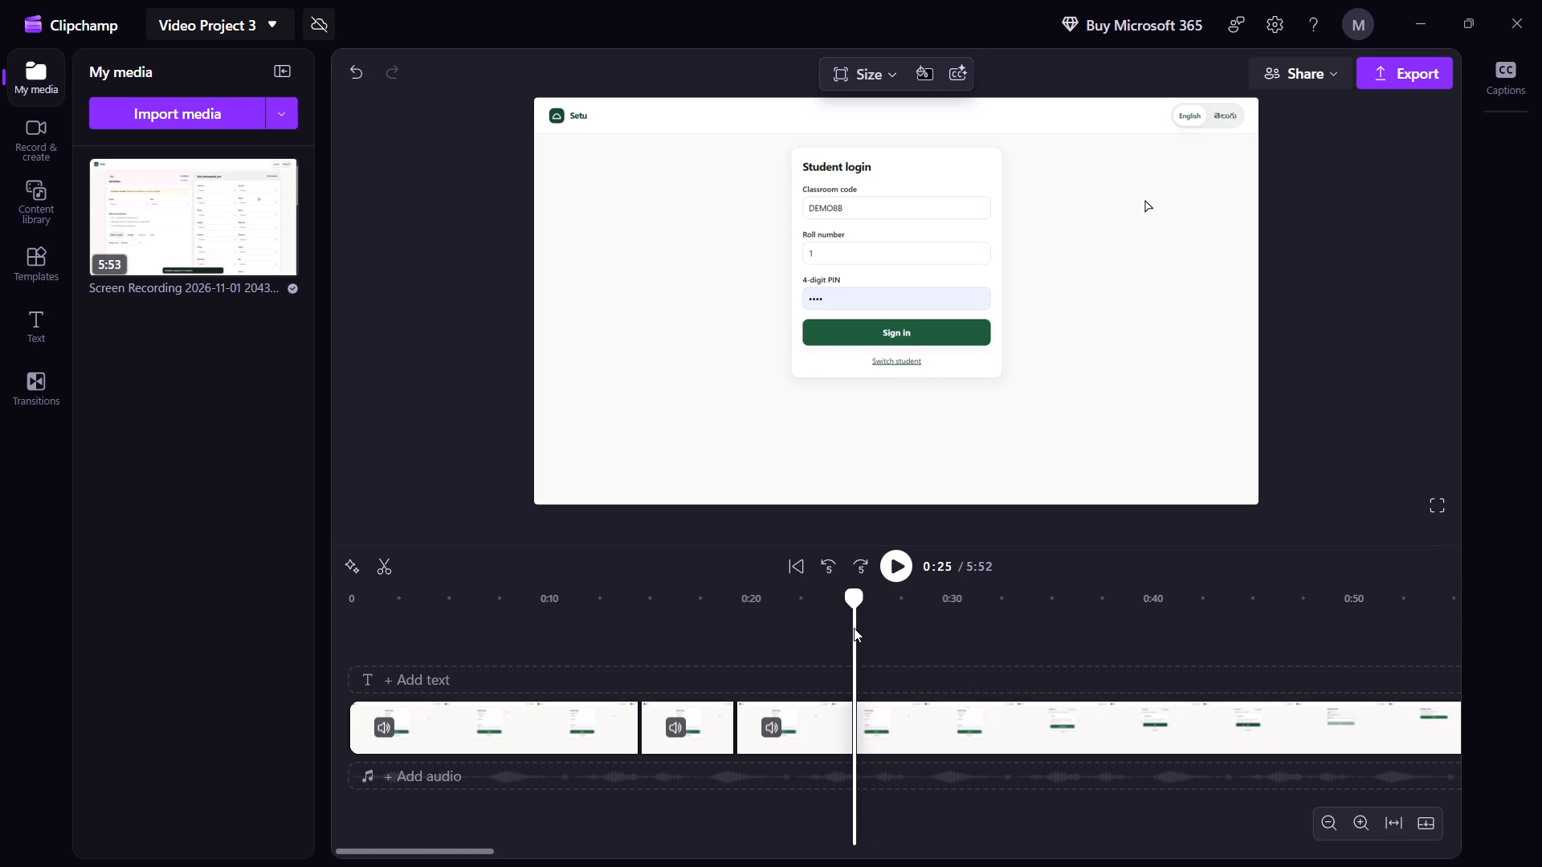
{"action": "key", "text": "space"}
{"action": "key", "text": "space"}
{"action": "key", "text": "space"}
{"action": "key", "text": "space"}
{"action": "key", "text": "space"}
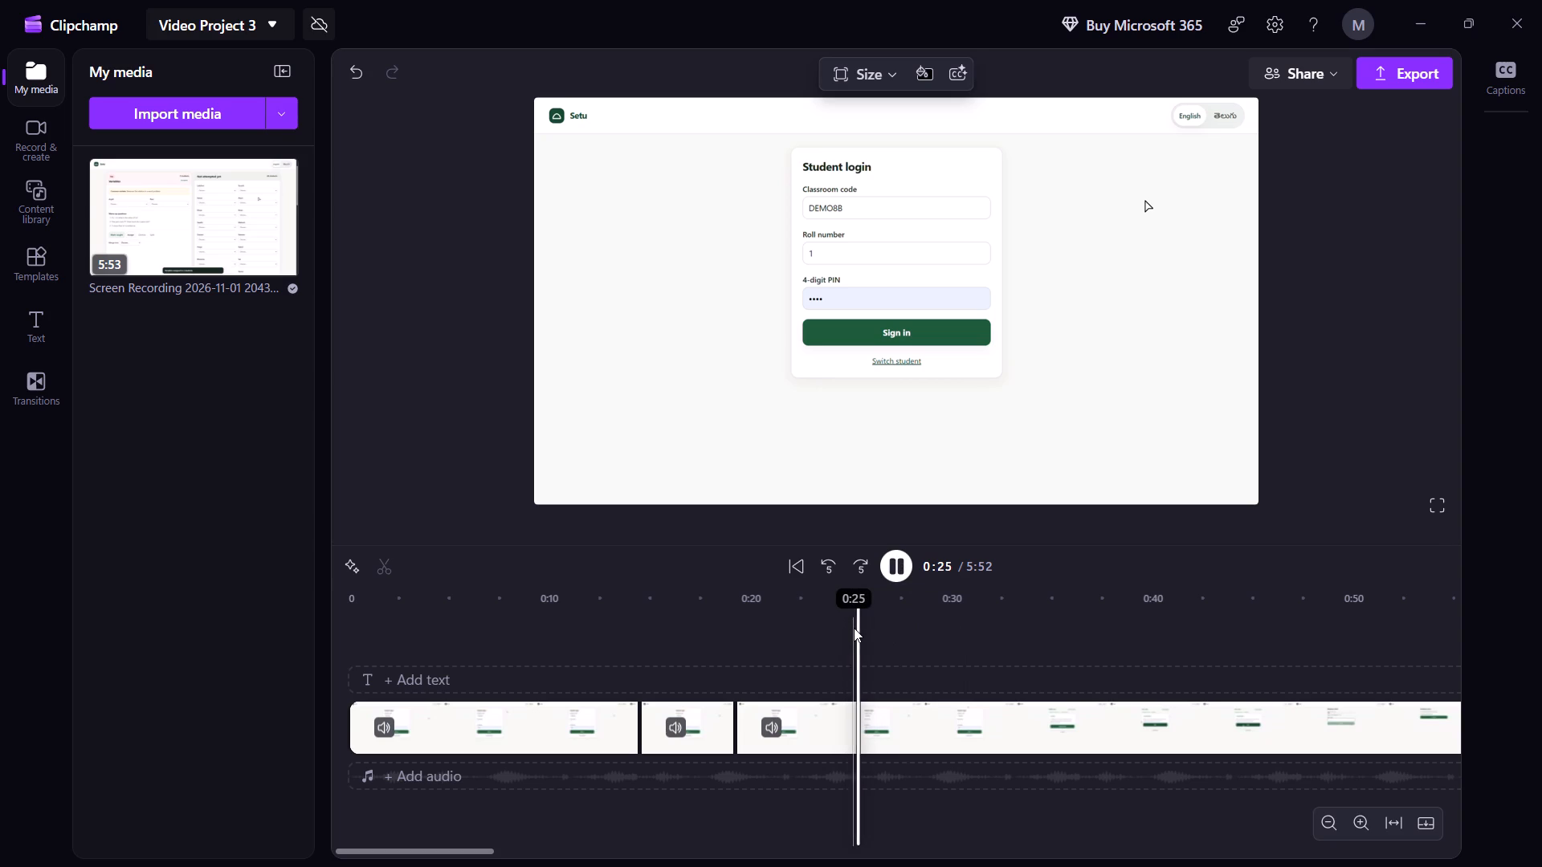
{"action": "left_click", "coordinate": [854, 628]}
{"action": "key", "text": "space"}
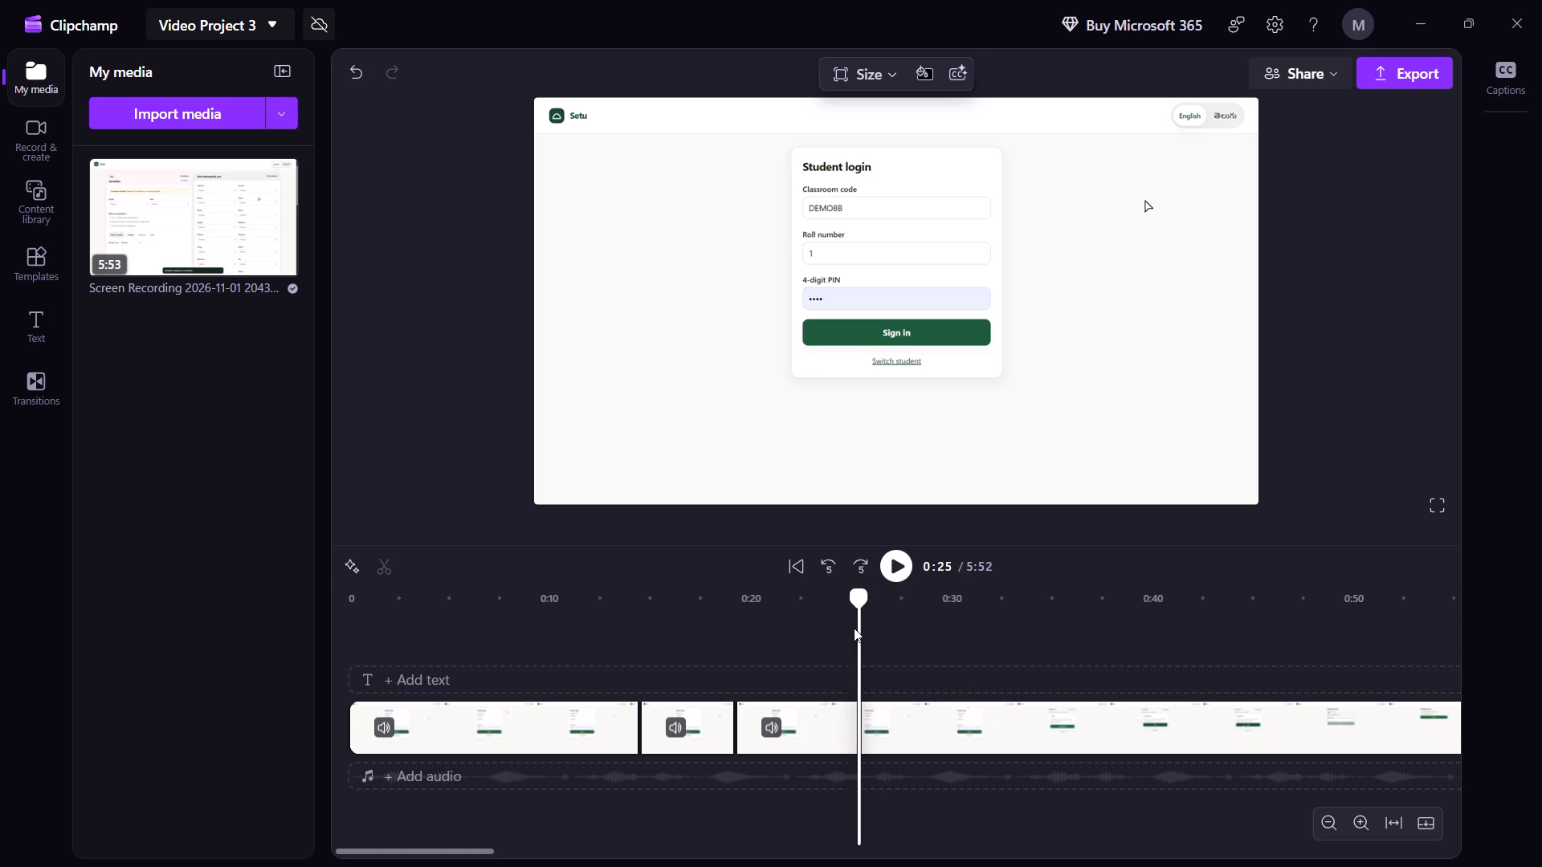
{"action": "left_click", "coordinate": [854, 628]}
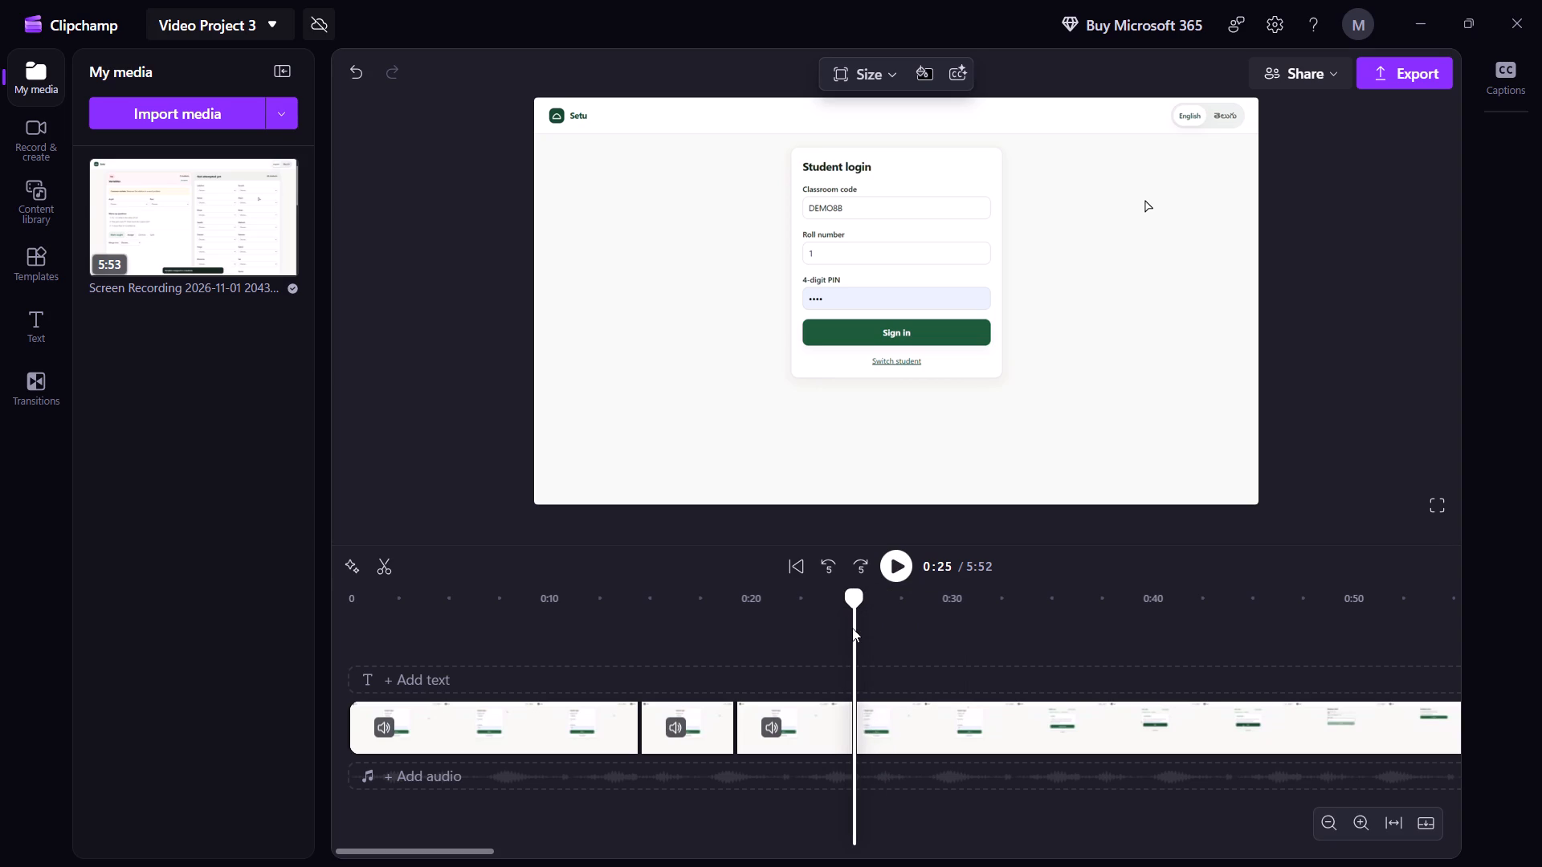
{"action": "left_click", "coordinate": [847, 624]}
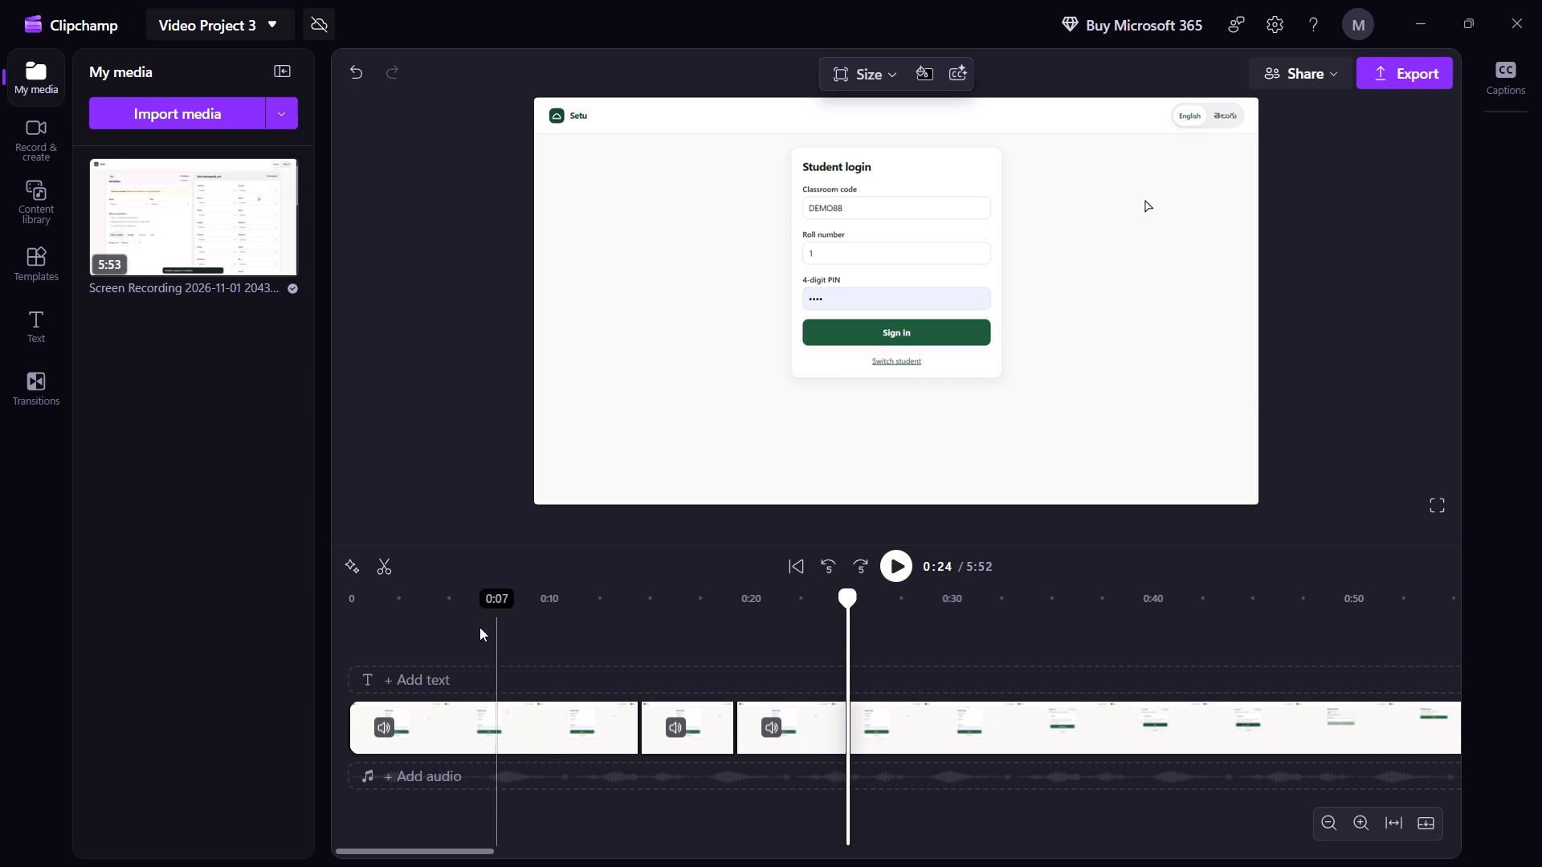
{"action": "left_click", "coordinate": [395, 568]}
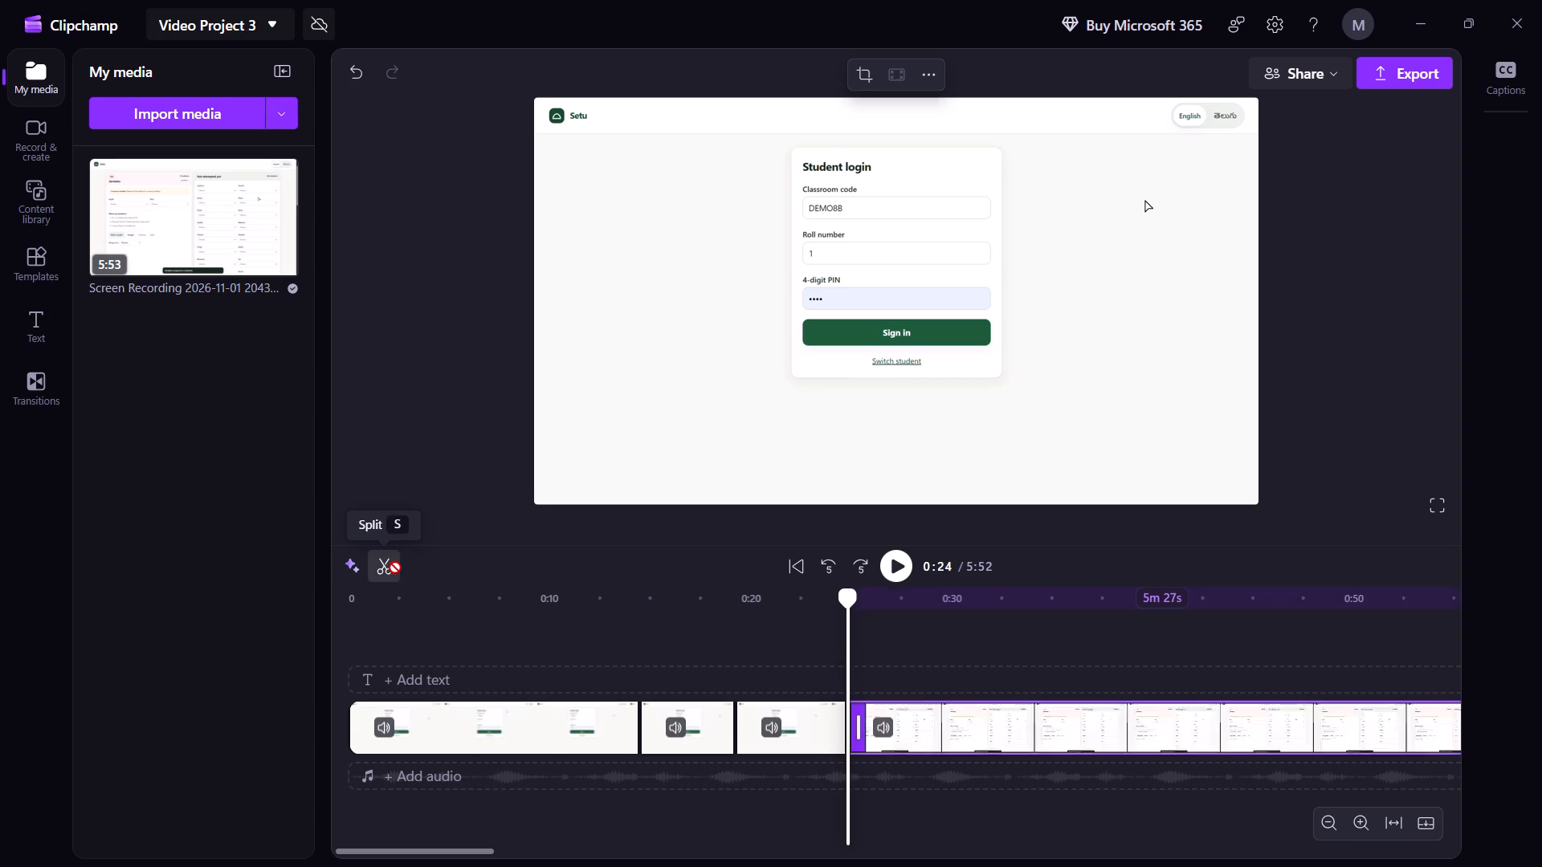
Replay from about 0:17 and split the recording again at about 0:18, slightly ahead of the 0:19 split.
{"action": "left_click", "coordinate": [721, 651]}
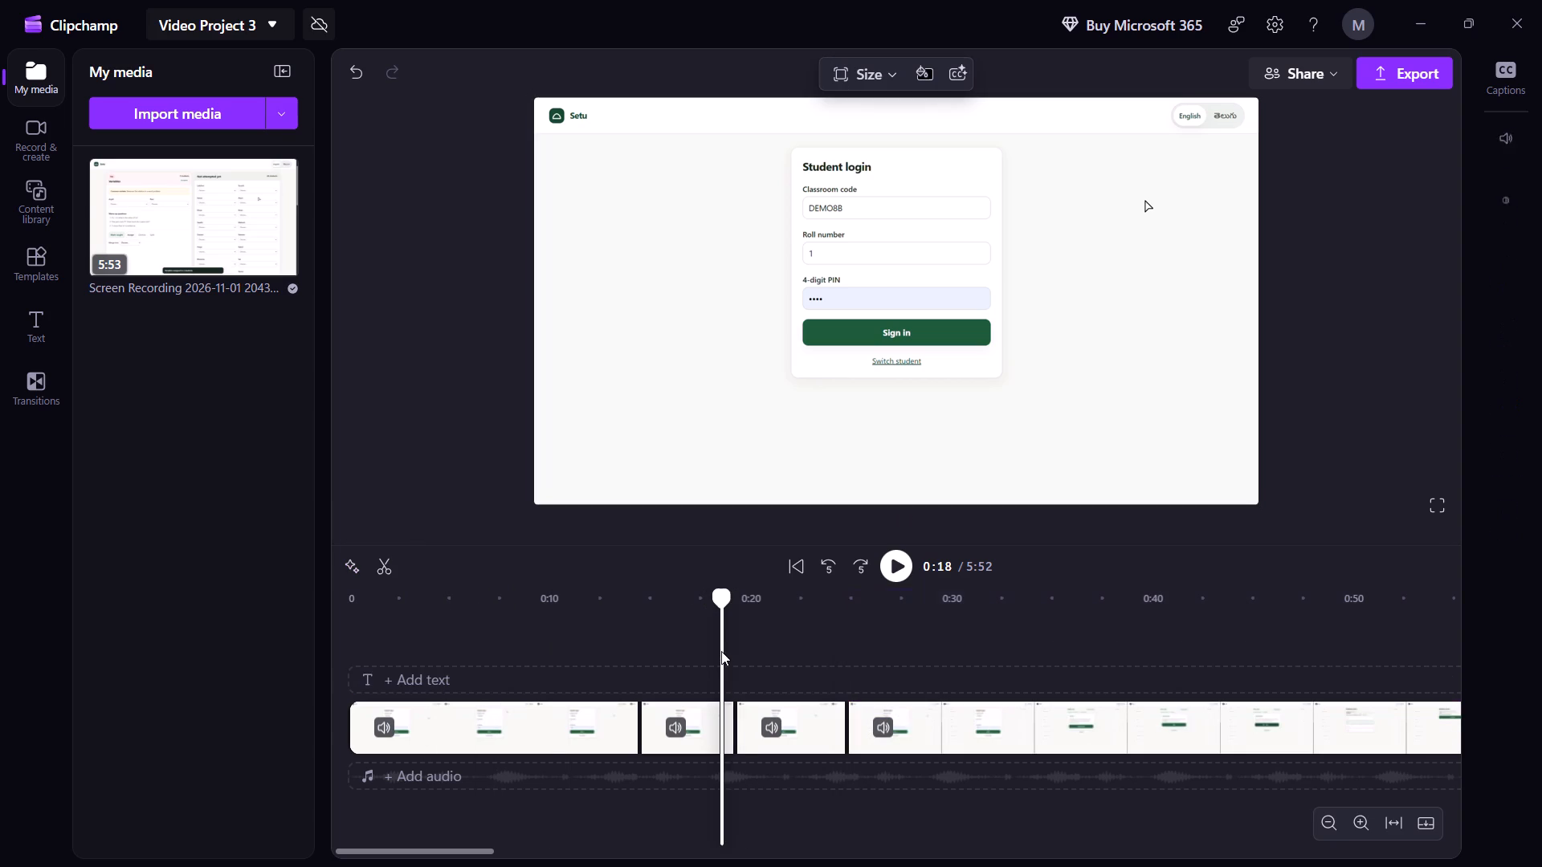
{"action": "left_click", "coordinate": [699, 637]}
{"action": "key", "text": "space"}
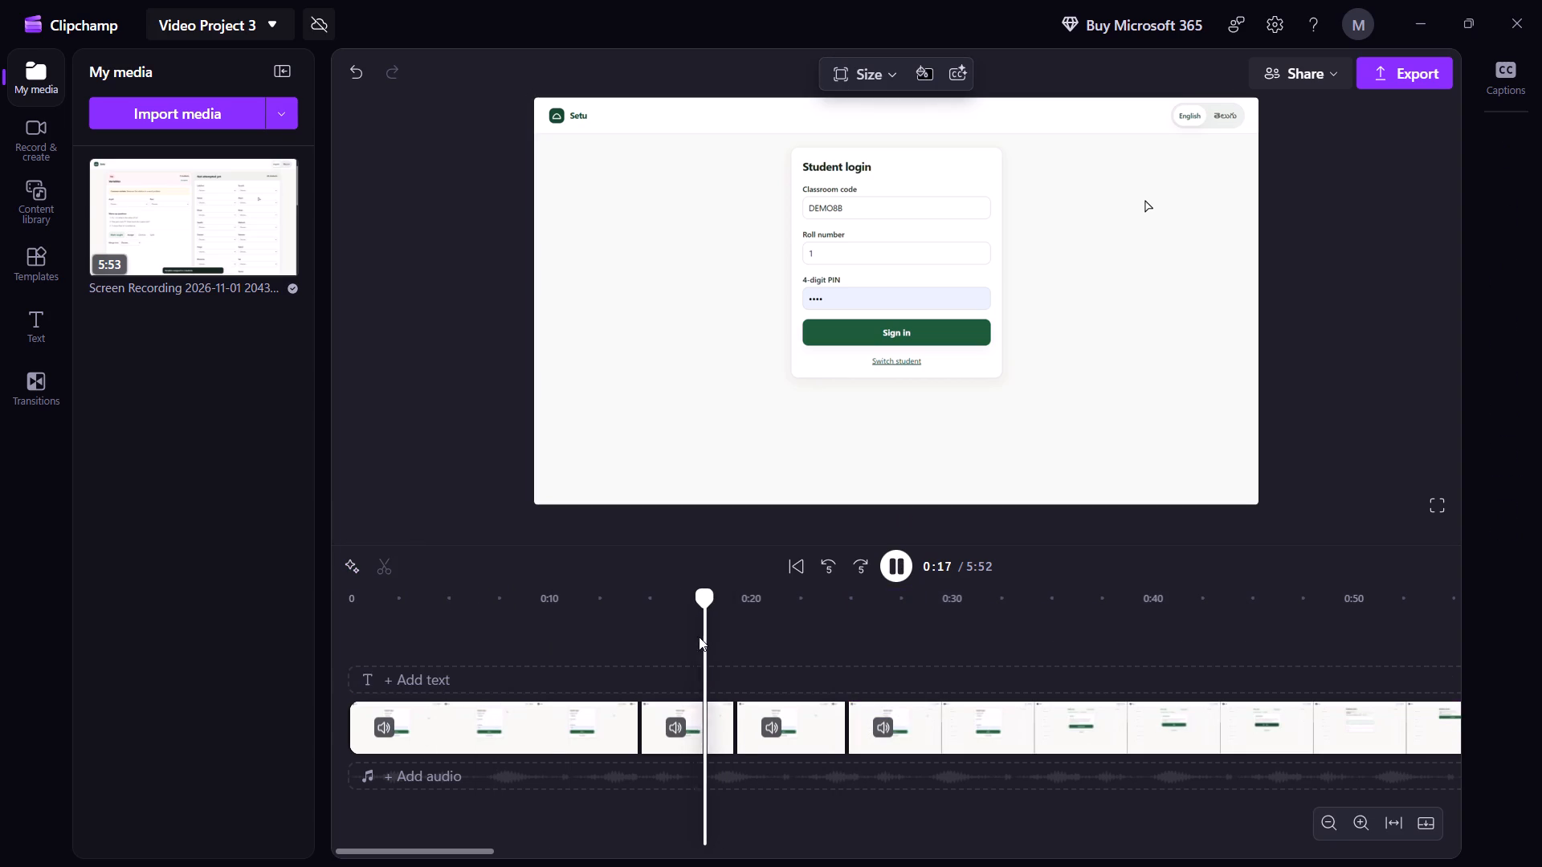
{"action": "key", "text": "space"}
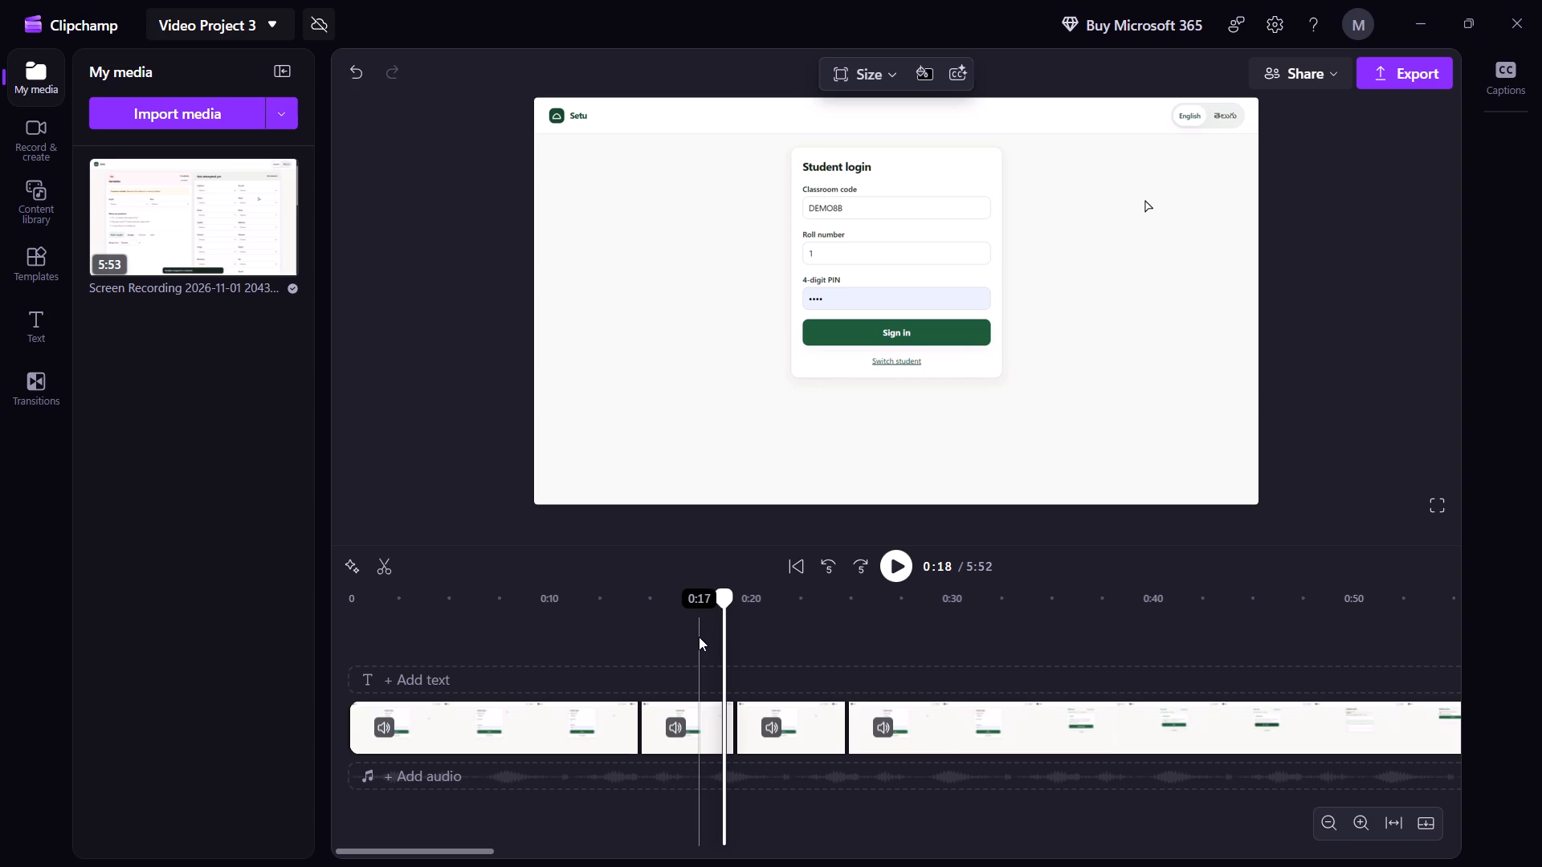
{"action": "left_click", "coordinate": [390, 562]}
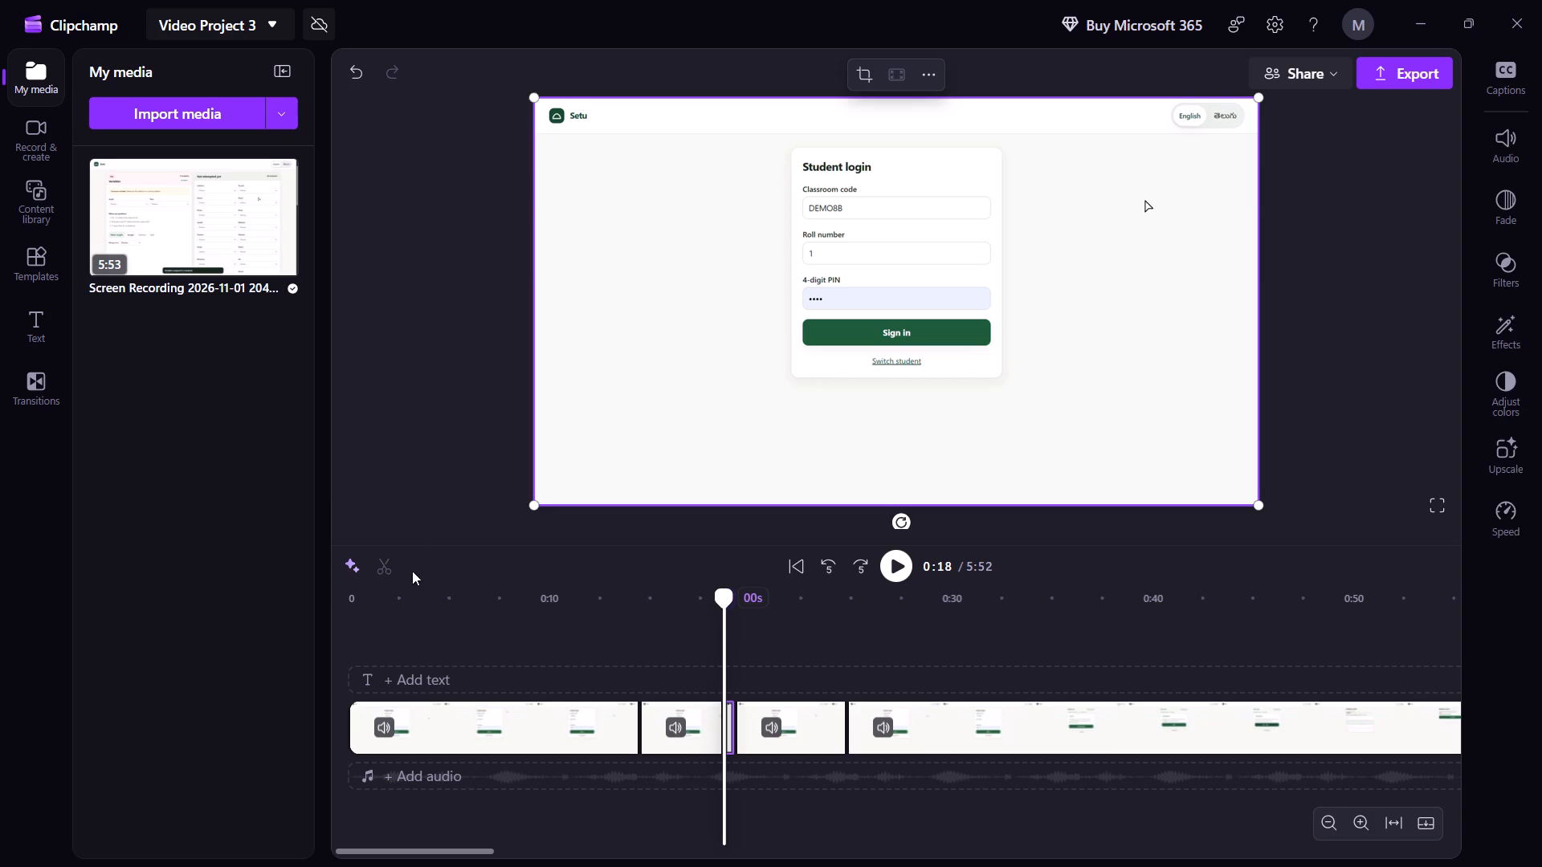
Delete the unwanted segments between the 0:18 and 0:24 splits and close the gap they leave.
{"action": "left_click", "coordinate": [776, 712]}
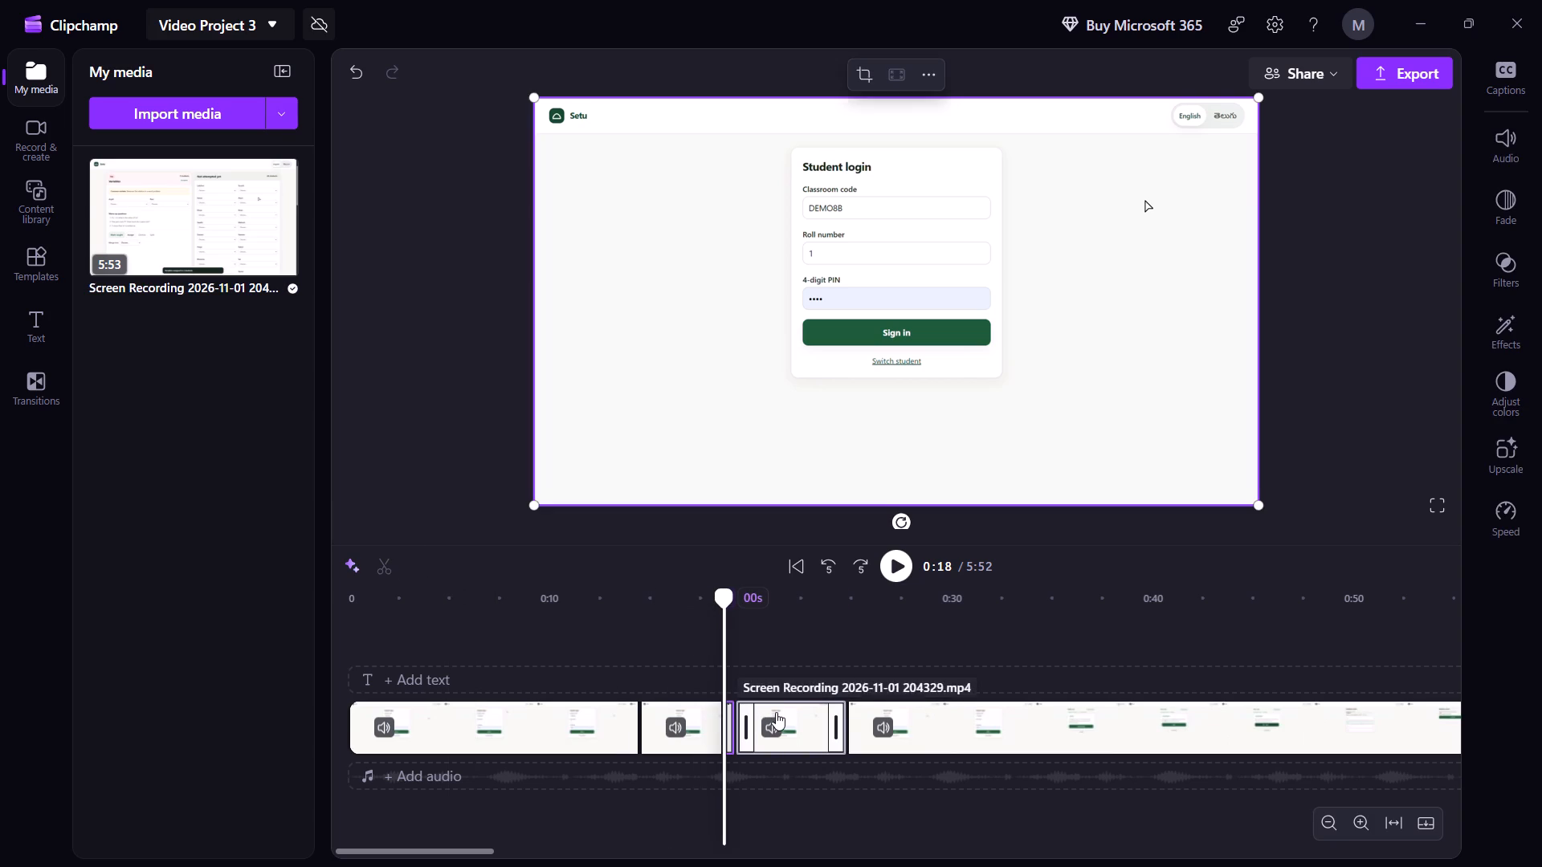
{"action": "key", "text": "Delete"}
{"action": "left_click", "coordinate": [729, 715]}
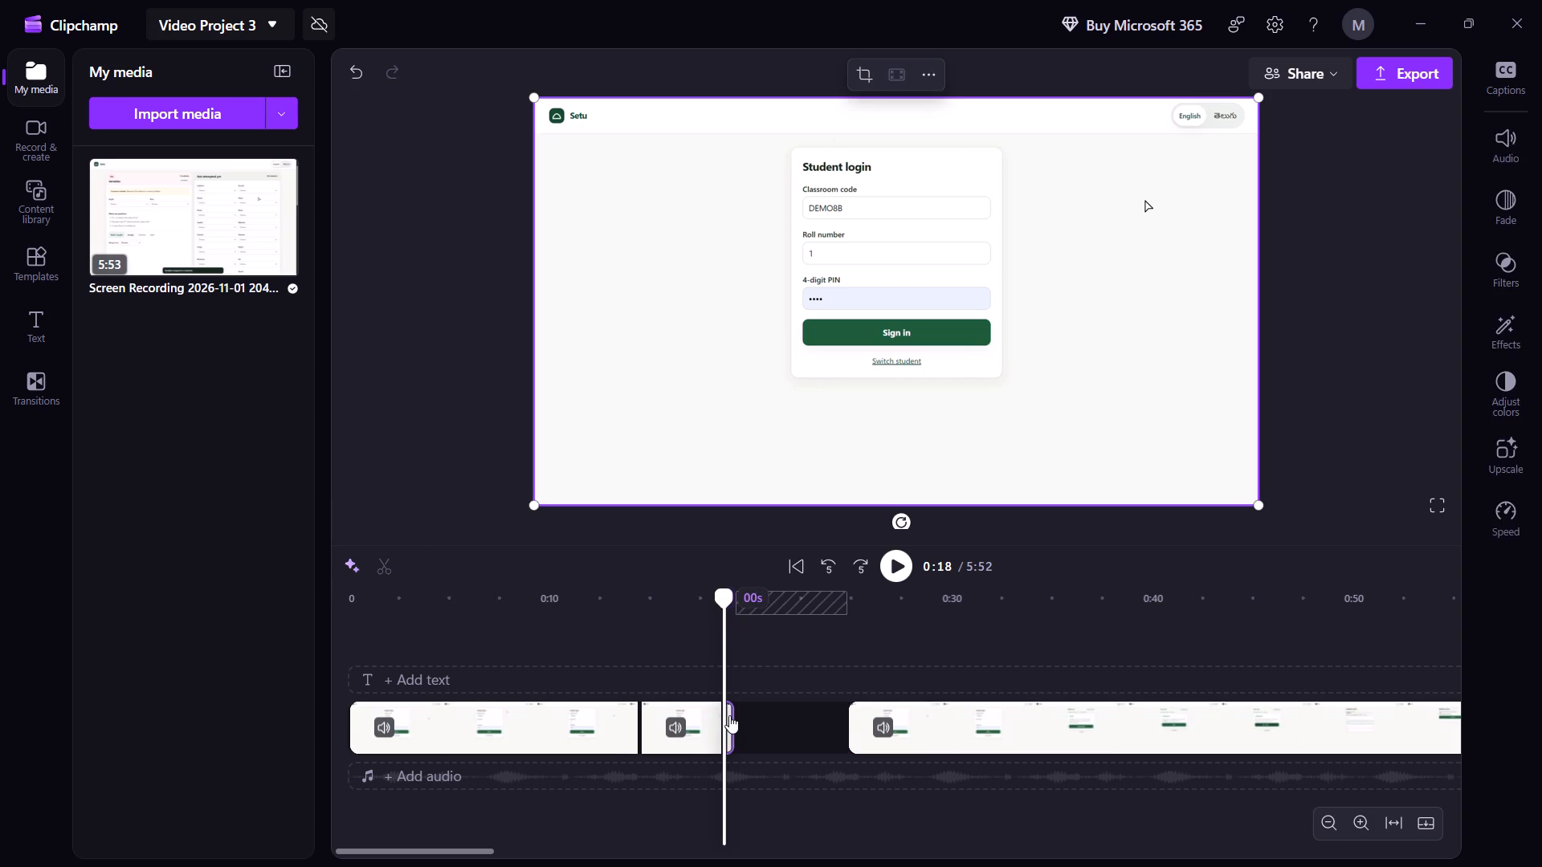
{"action": "left_click", "coordinate": [777, 726]}
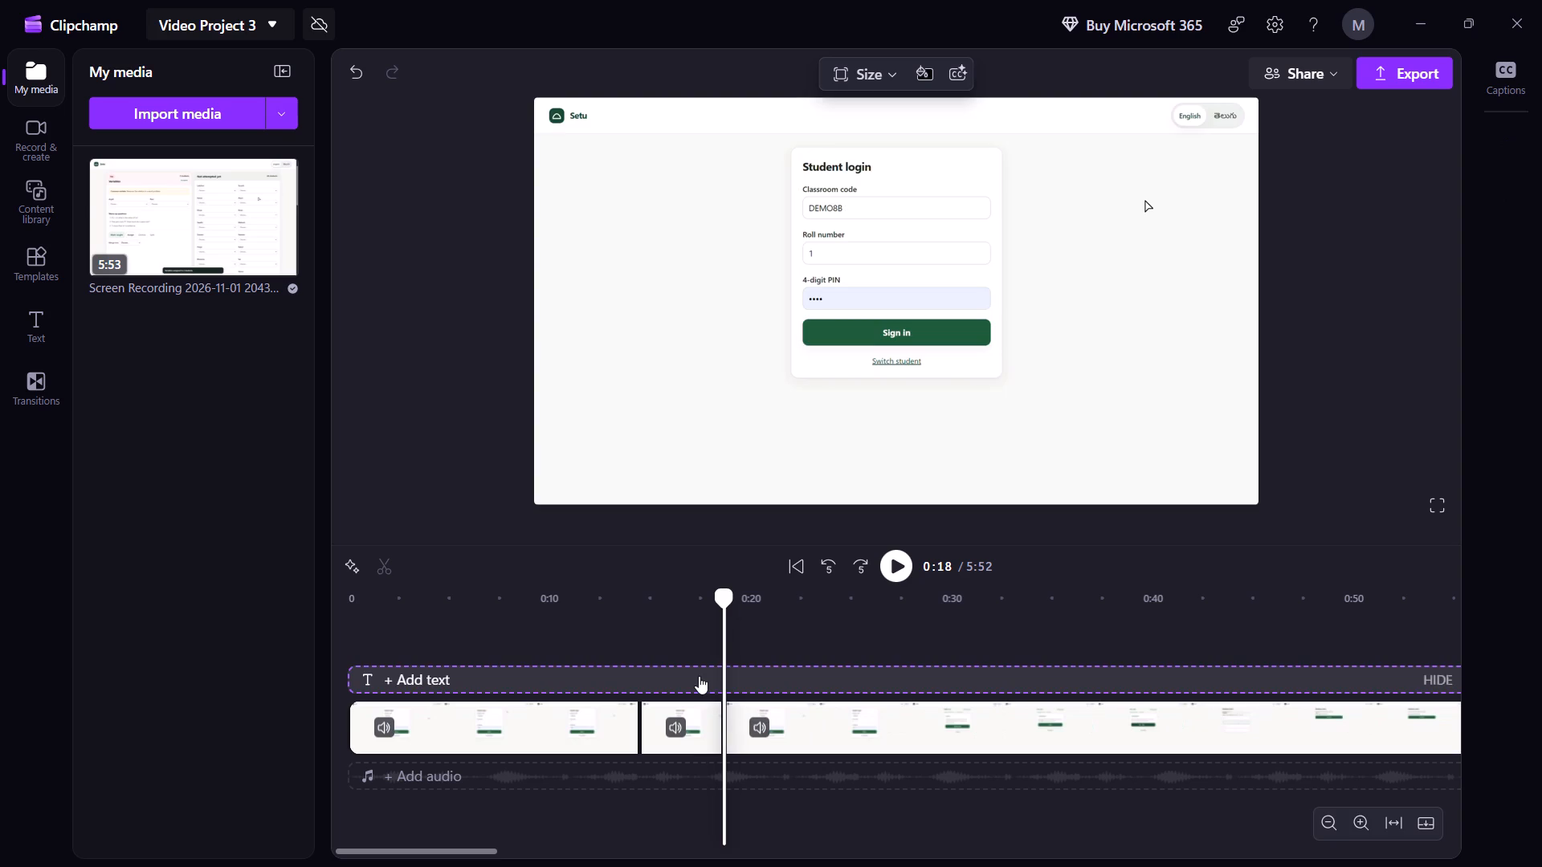
Play from about 0:17 across the new join and split the recording just after it, at about 0:19.
{"action": "left_click", "coordinate": [699, 676]}
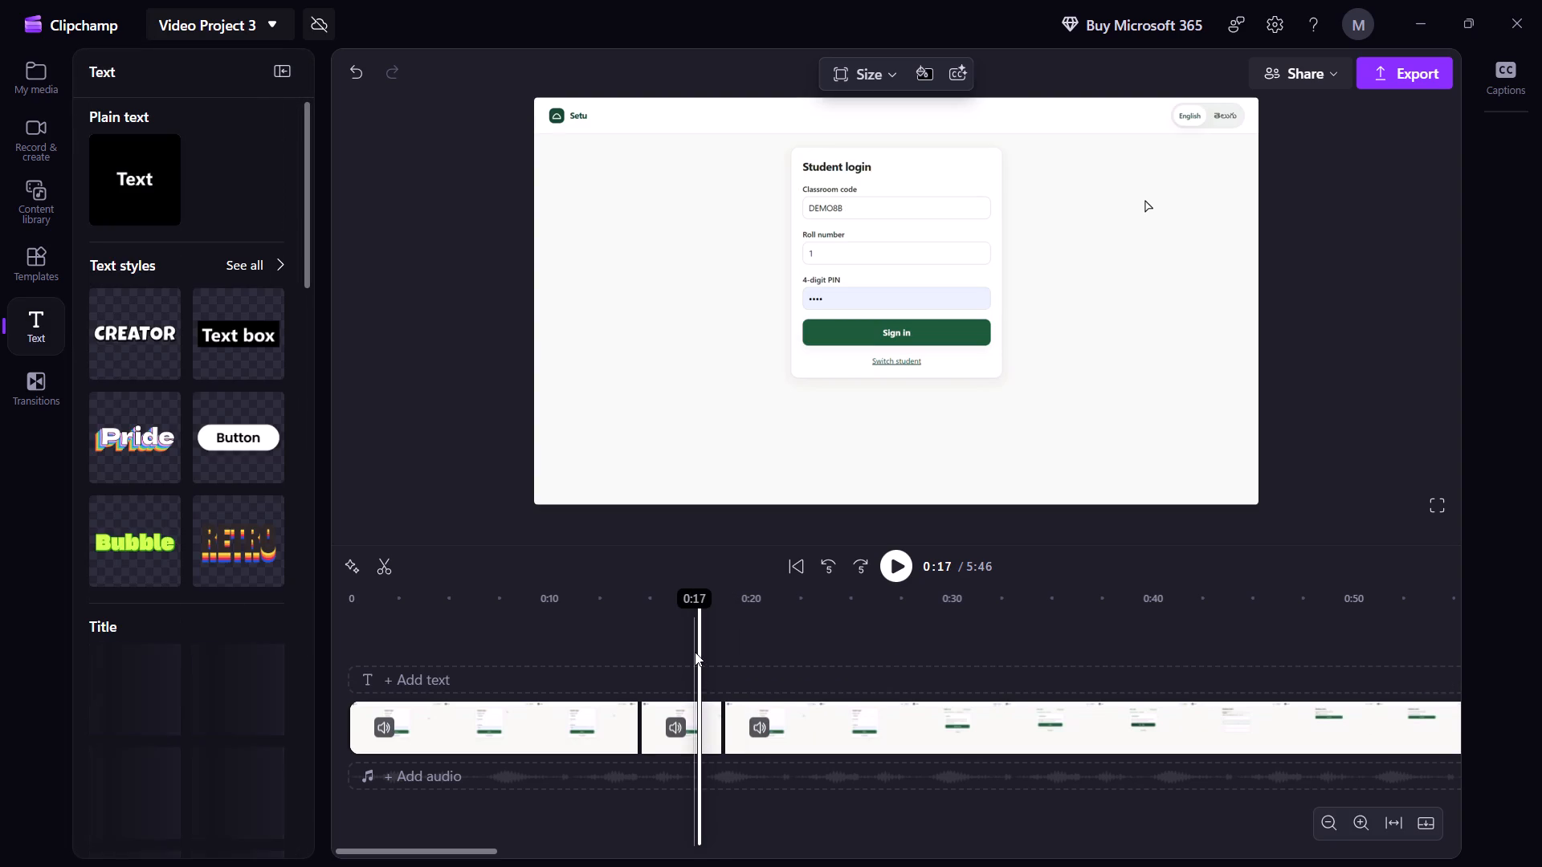
{"action": "key", "text": "space"}
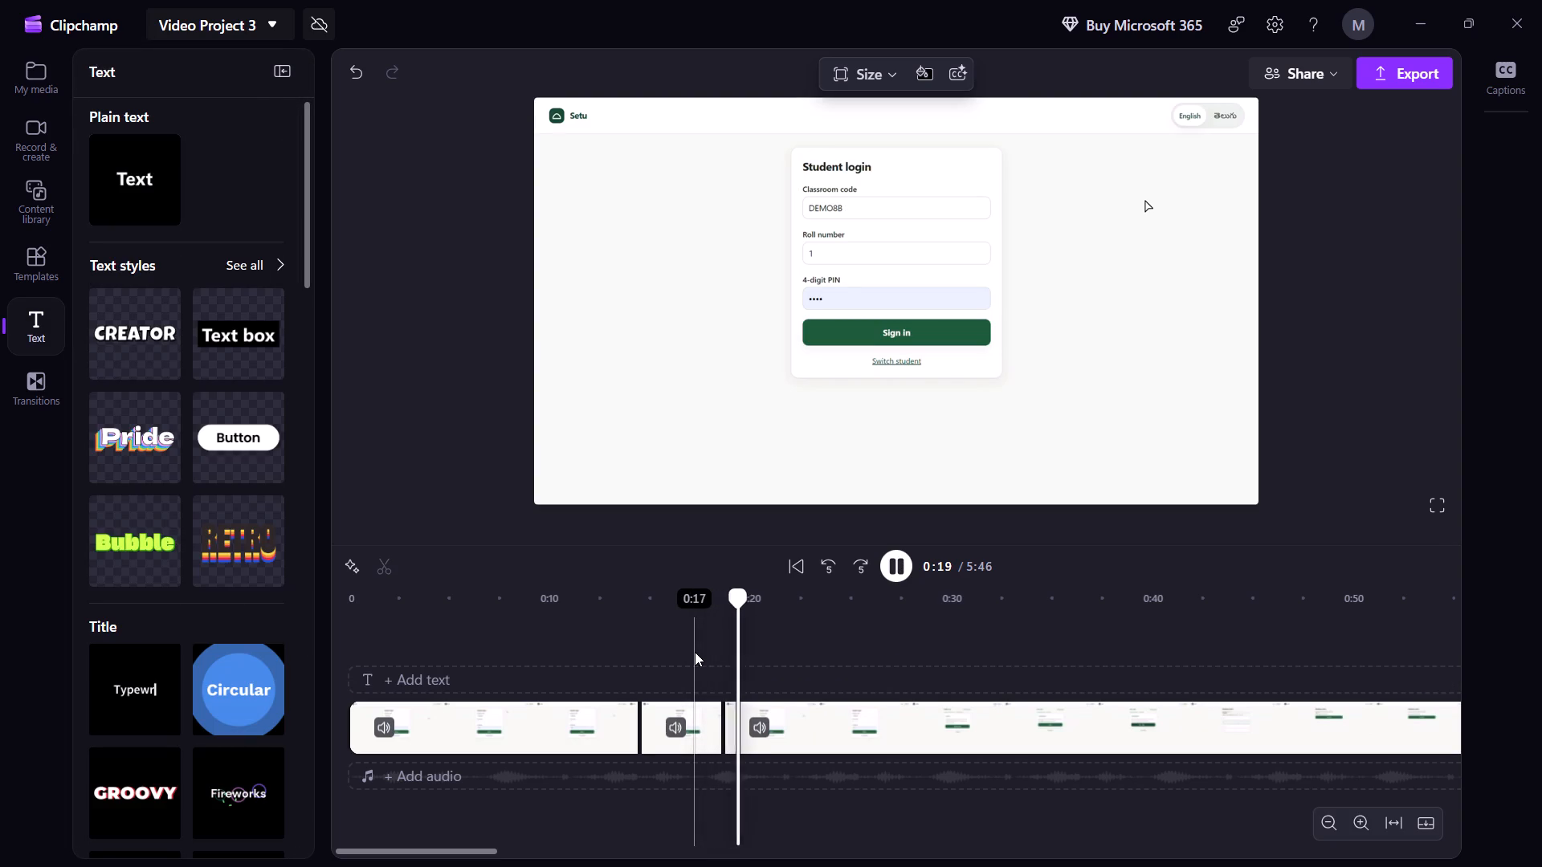
{"action": "key", "text": "space"}
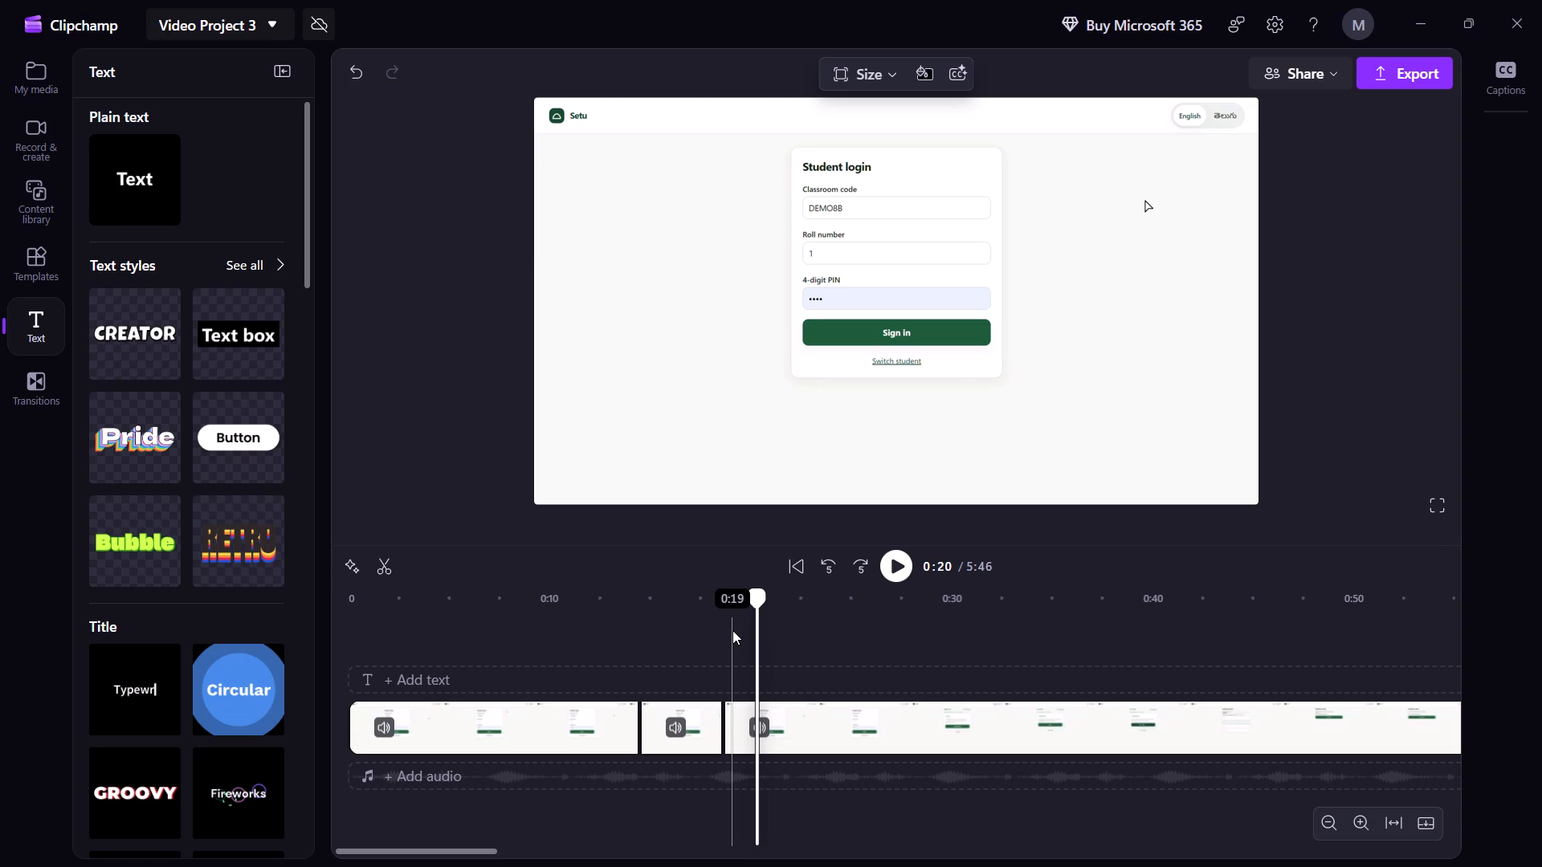
{"action": "left_click", "coordinate": [732, 630]}
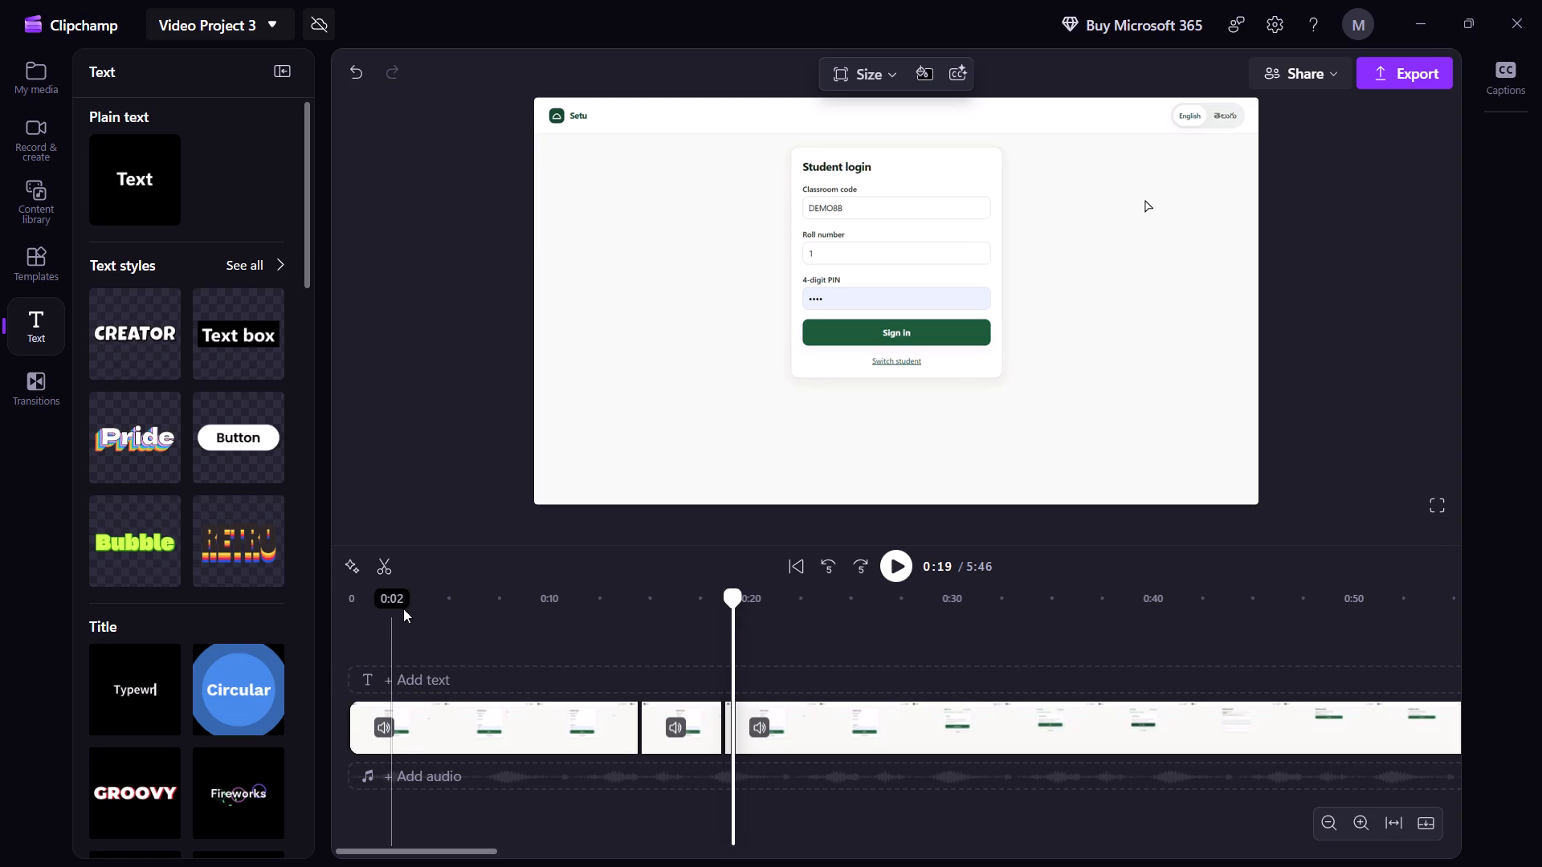
{"action": "left_click", "coordinate": [386, 568]}
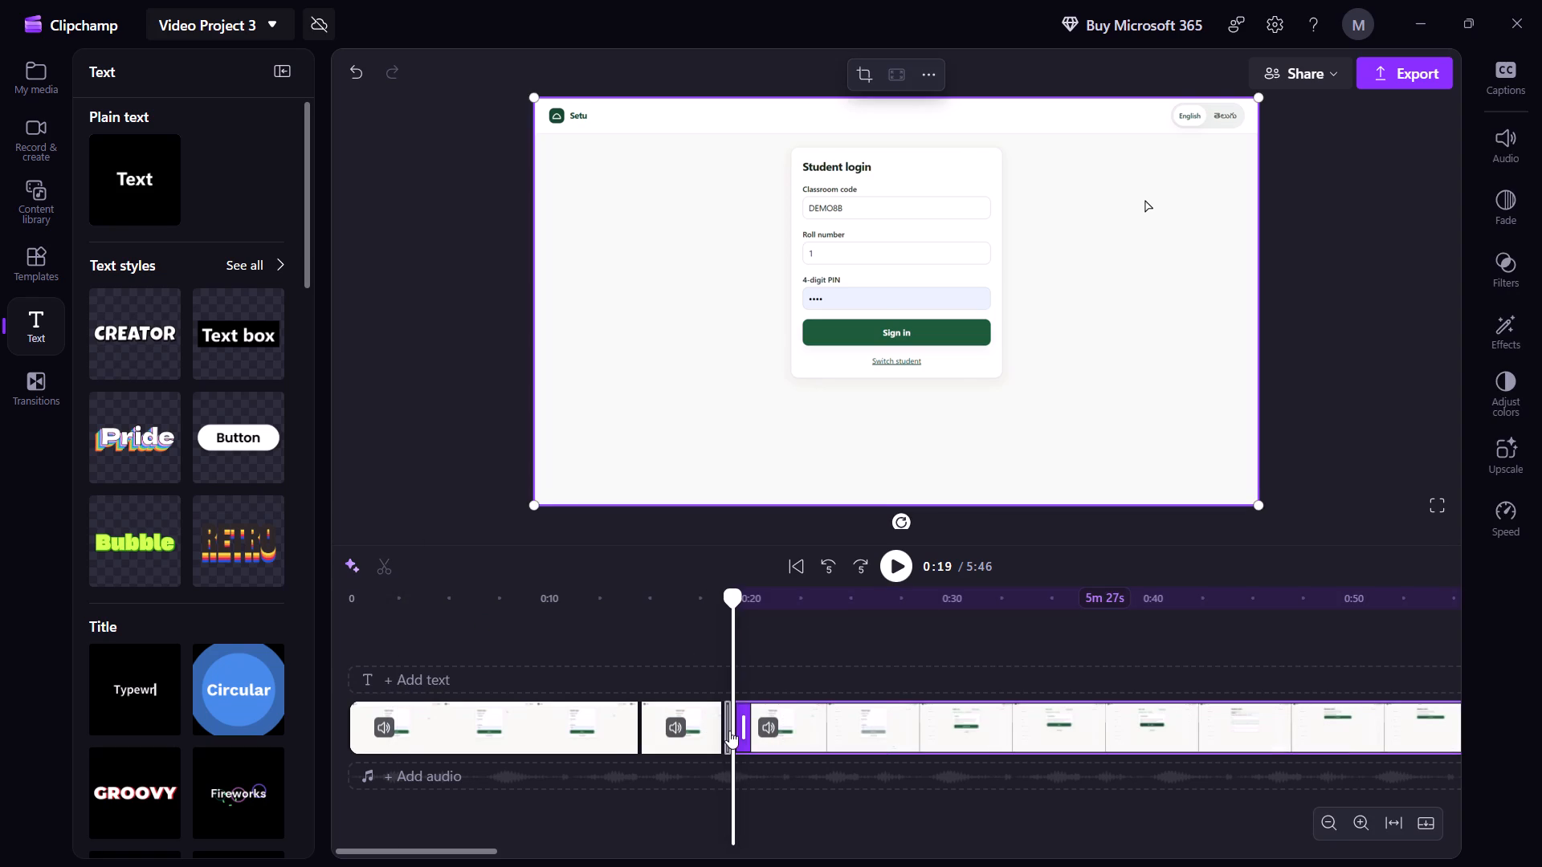
Delete the short leftover piece between the join and the new split, and close the gap it leaves.
{"action": "left_click", "coordinate": [729, 731]}
{"action": "key", "text": "Delete"}
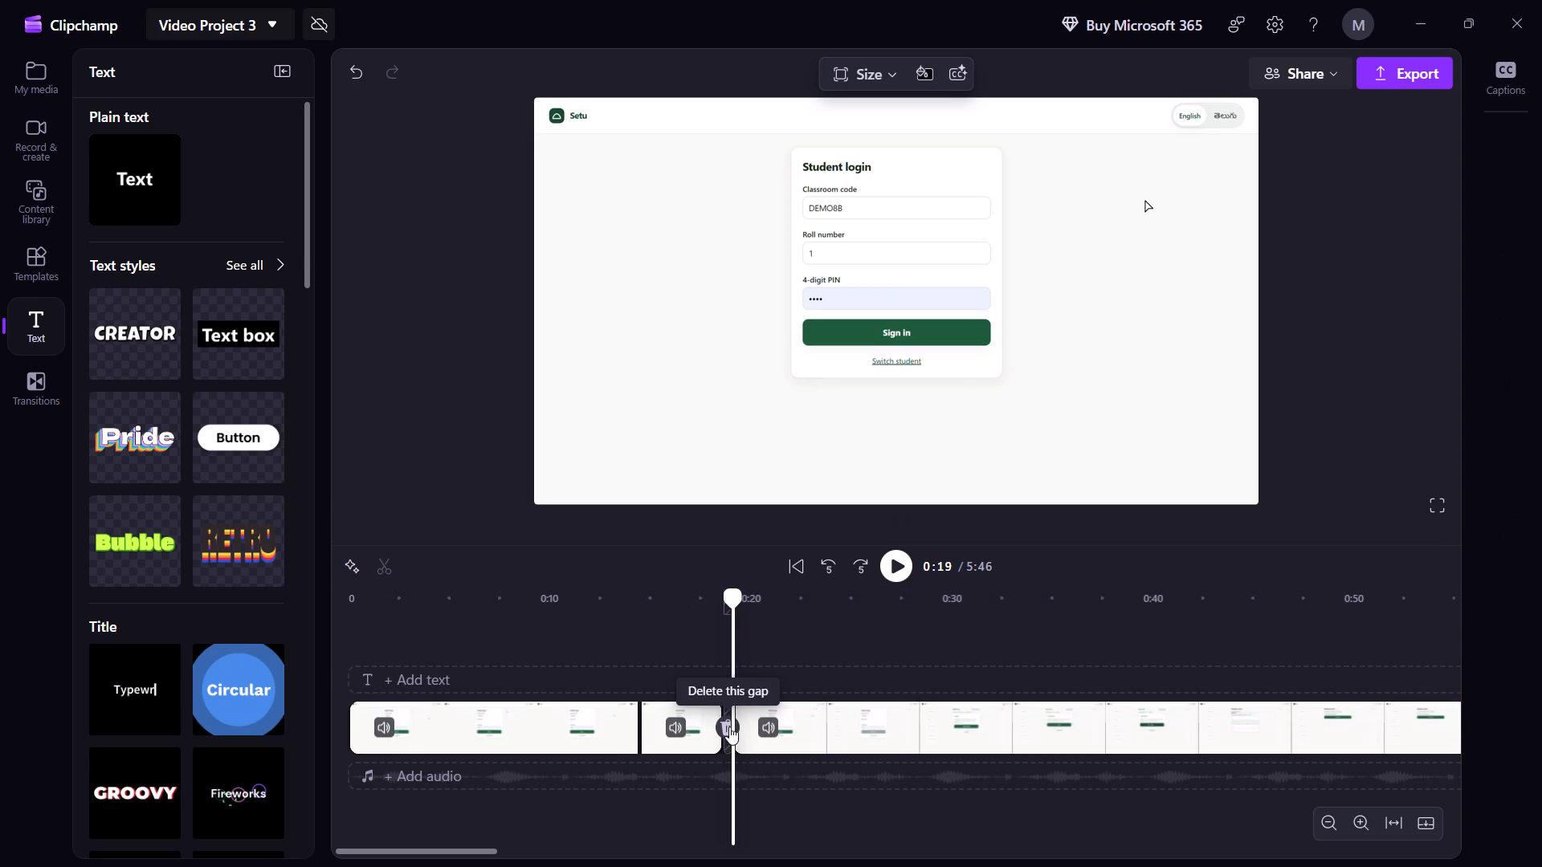
{"action": "left_click", "coordinate": [729, 727]}
Play the recording from about 0:16 across the latest join to about 1:09, rechecking the student login moment around 0:20.
{"action": "left_click", "coordinate": [676, 630]}
{"action": "key", "text": "space"}
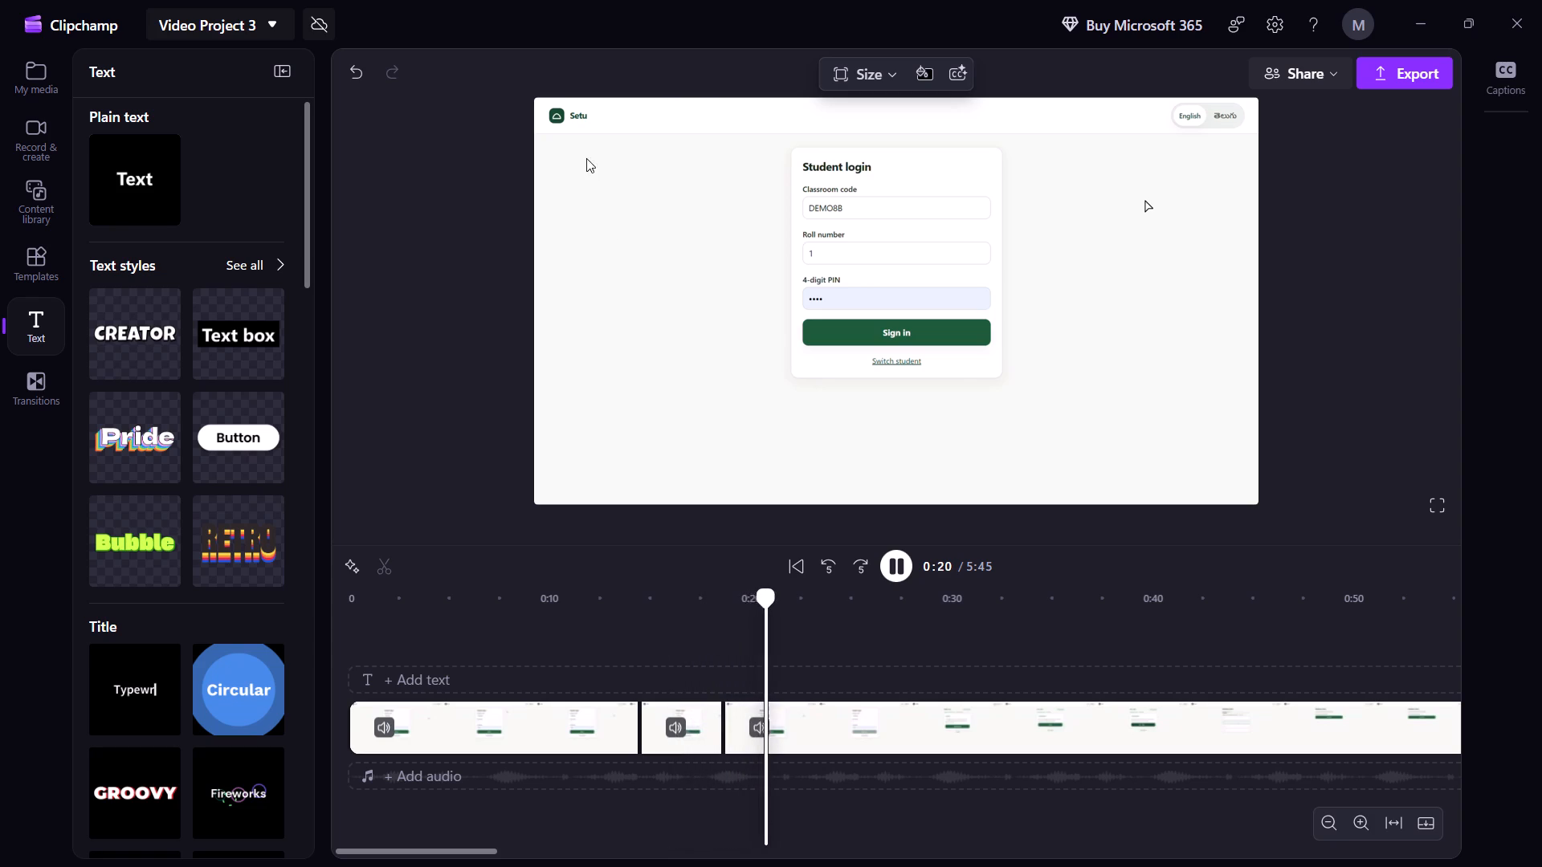
{"action": "left_click", "coordinate": [778, 651]}
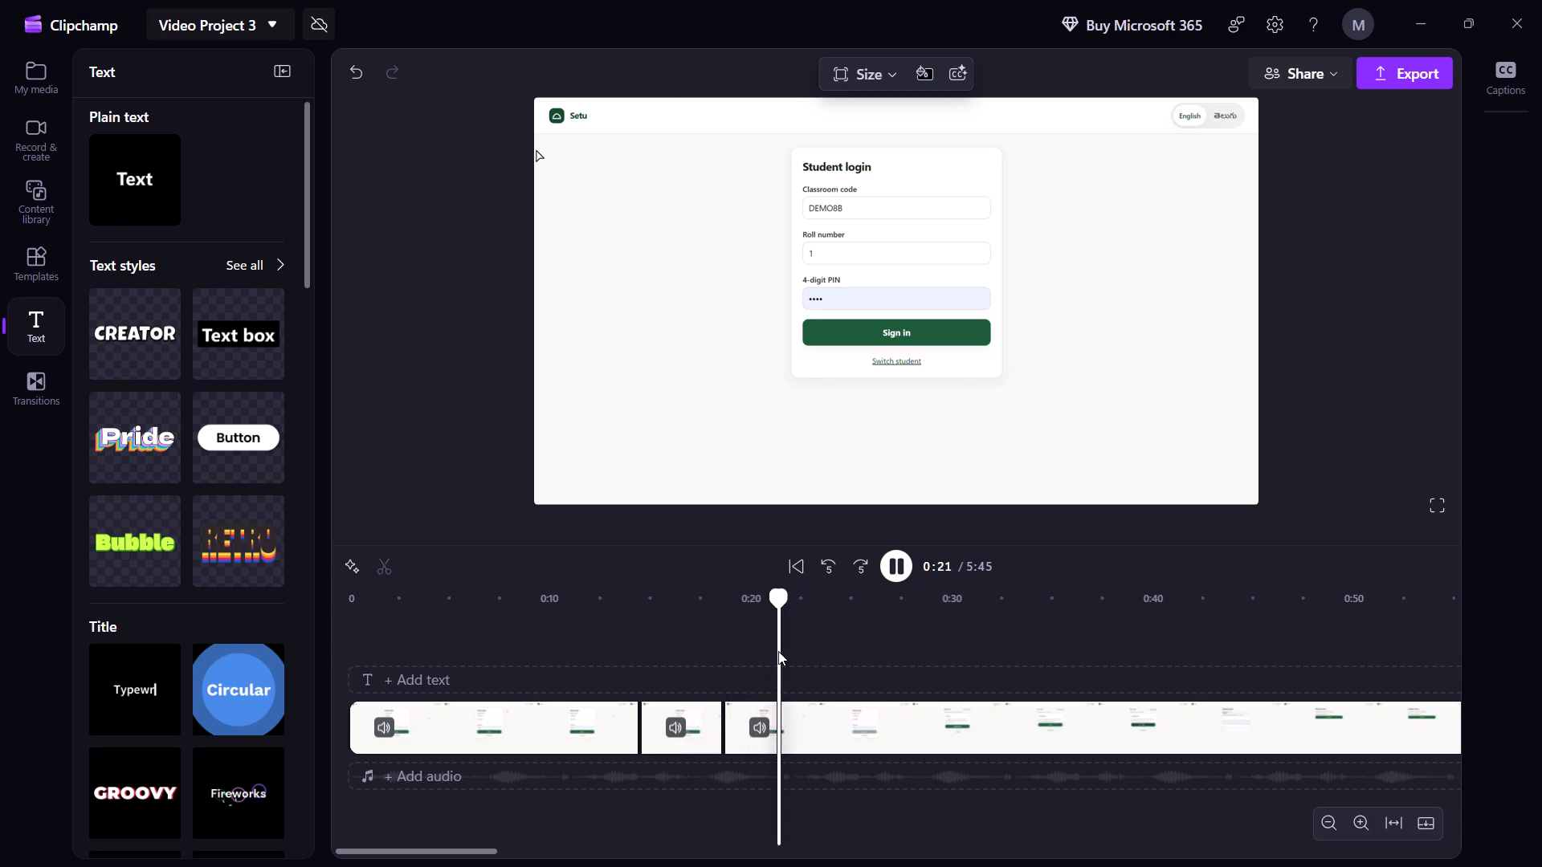
{"action": "key", "text": "space"}
{"action": "key", "text": "space"}
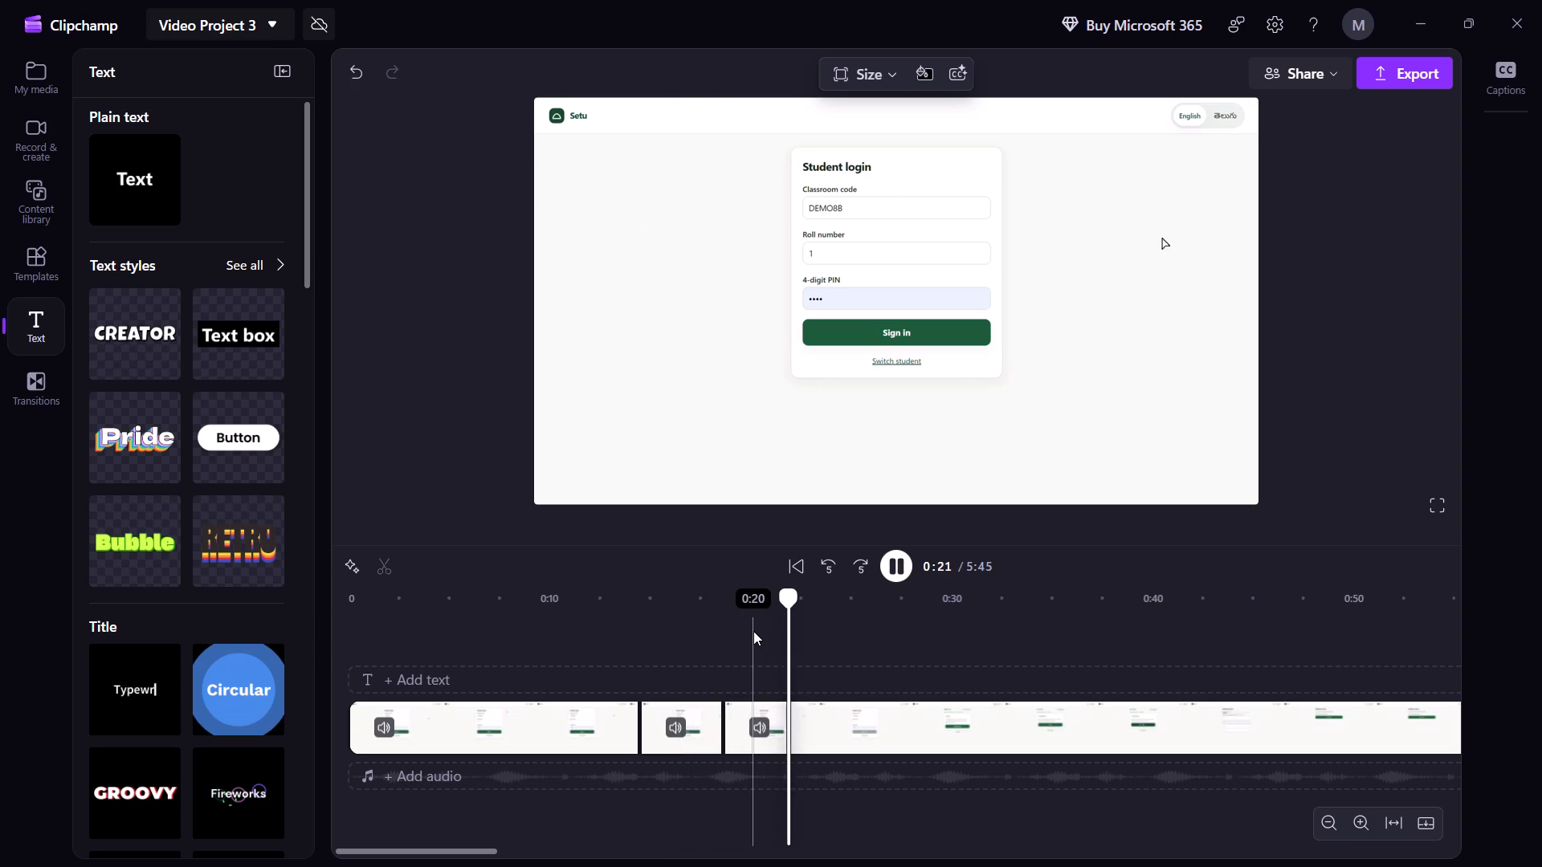
{"action": "key", "text": "space"}
{"action": "key", "text": "space"}
{"action": "left_click", "coordinate": [763, 633]}
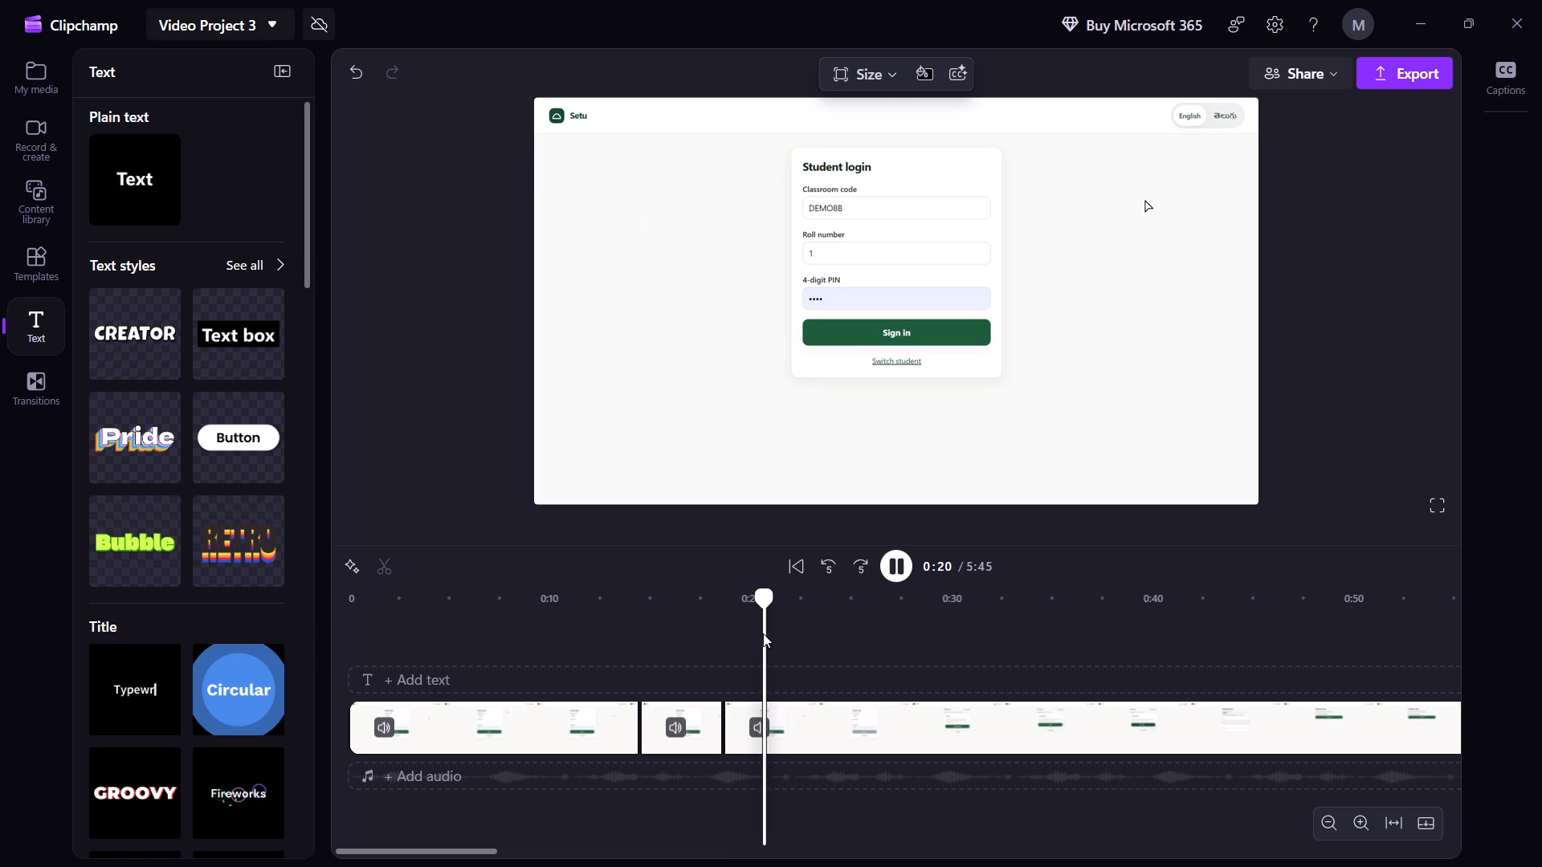
{"action": "left_click", "coordinate": [748, 628]}
{"action": "key", "text": "space"}
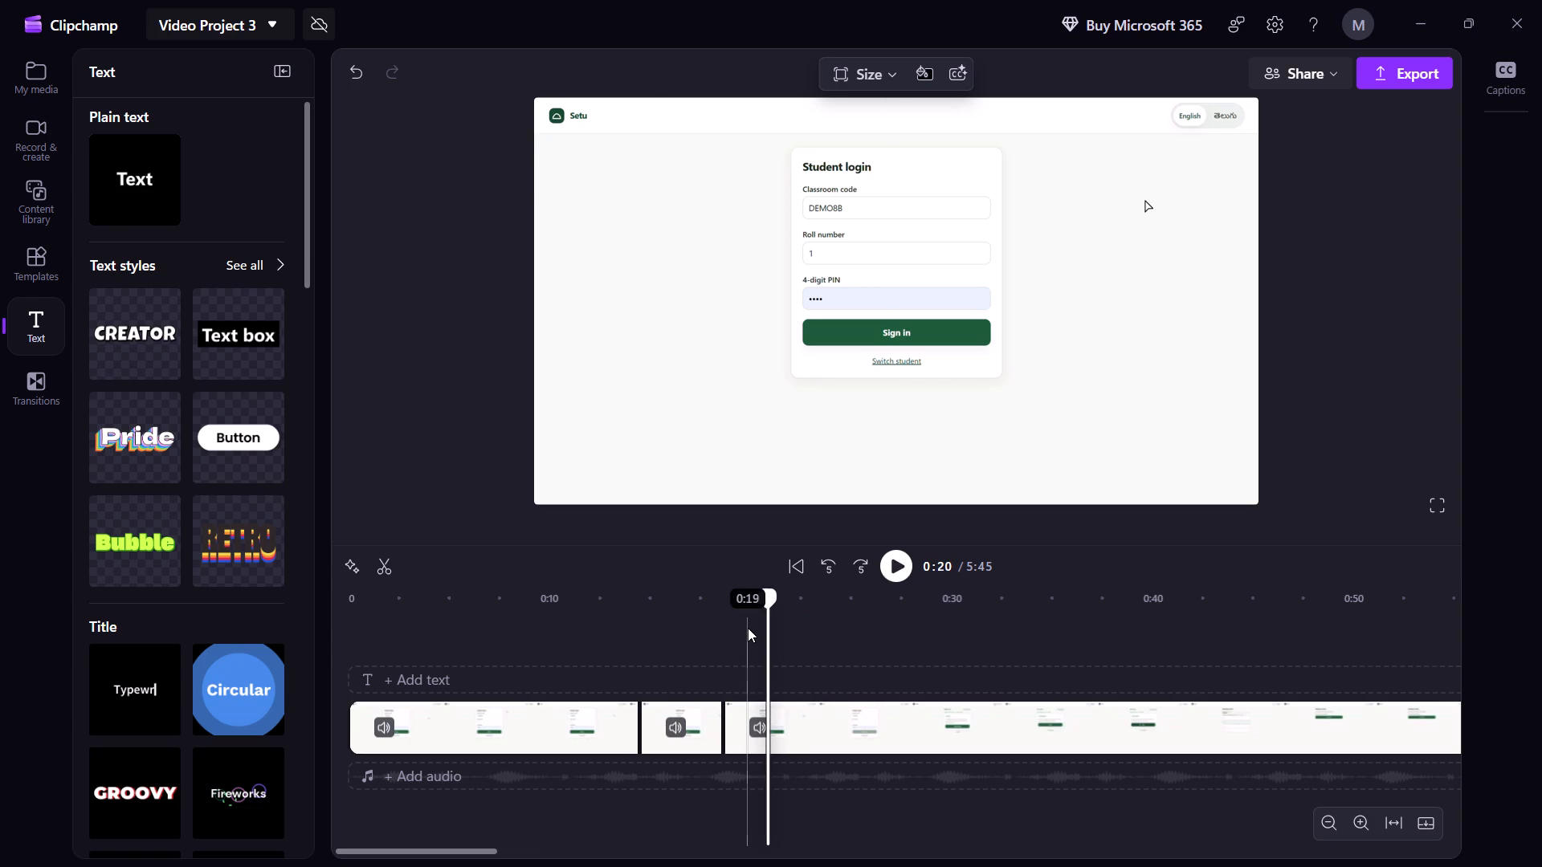
{"action": "key", "text": "space"}
{"action": "key", "text": "space"}
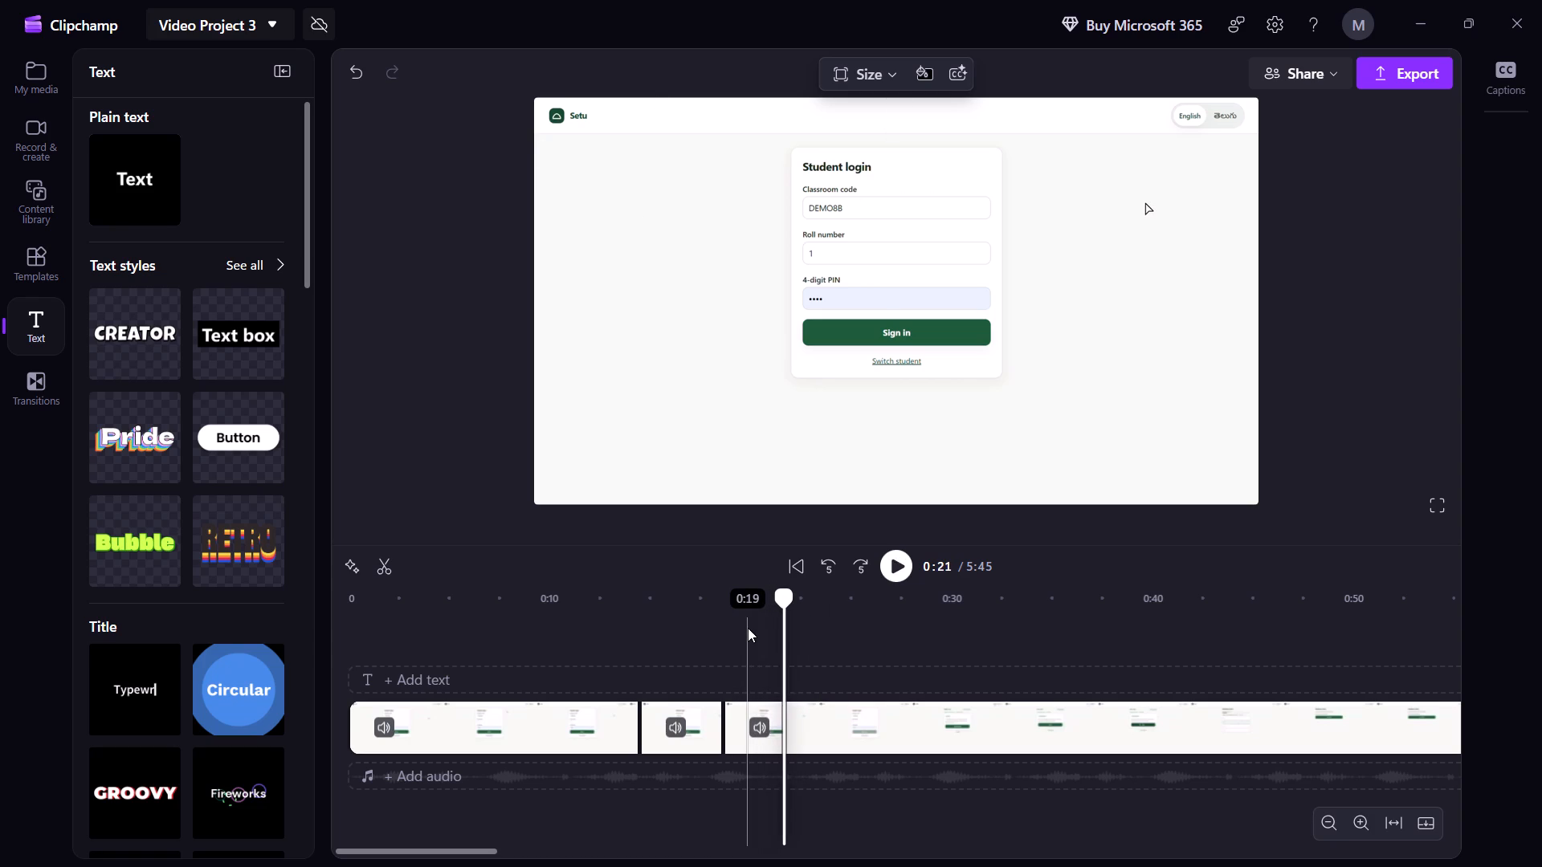
{"action": "key", "text": "space"}
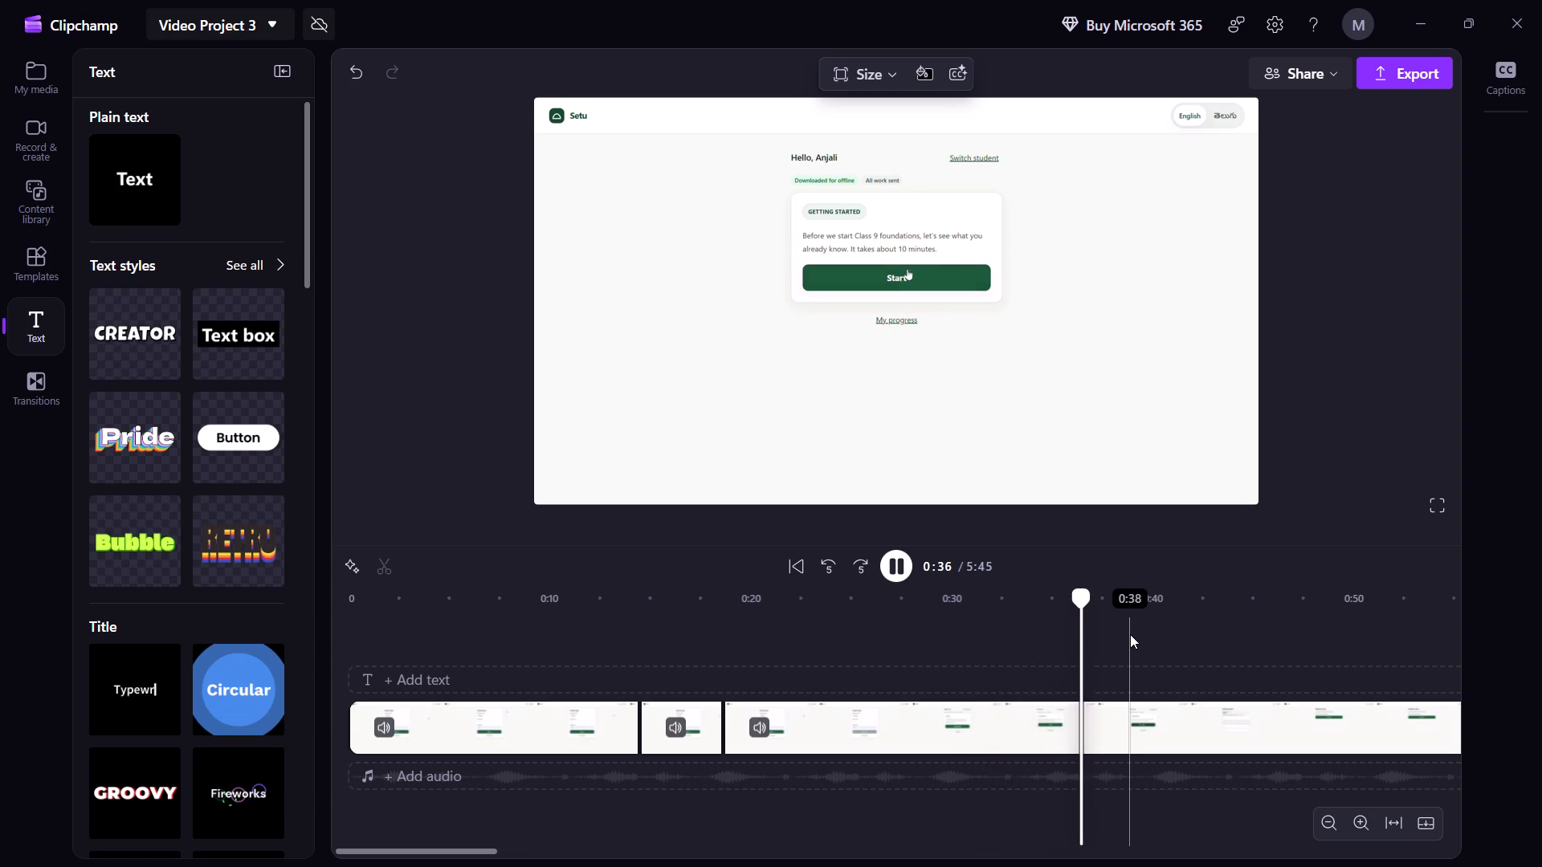
{"action": "scroll", "coordinate": [1032, 651], "scroll_direction": "left", "scroll_amount": 1}
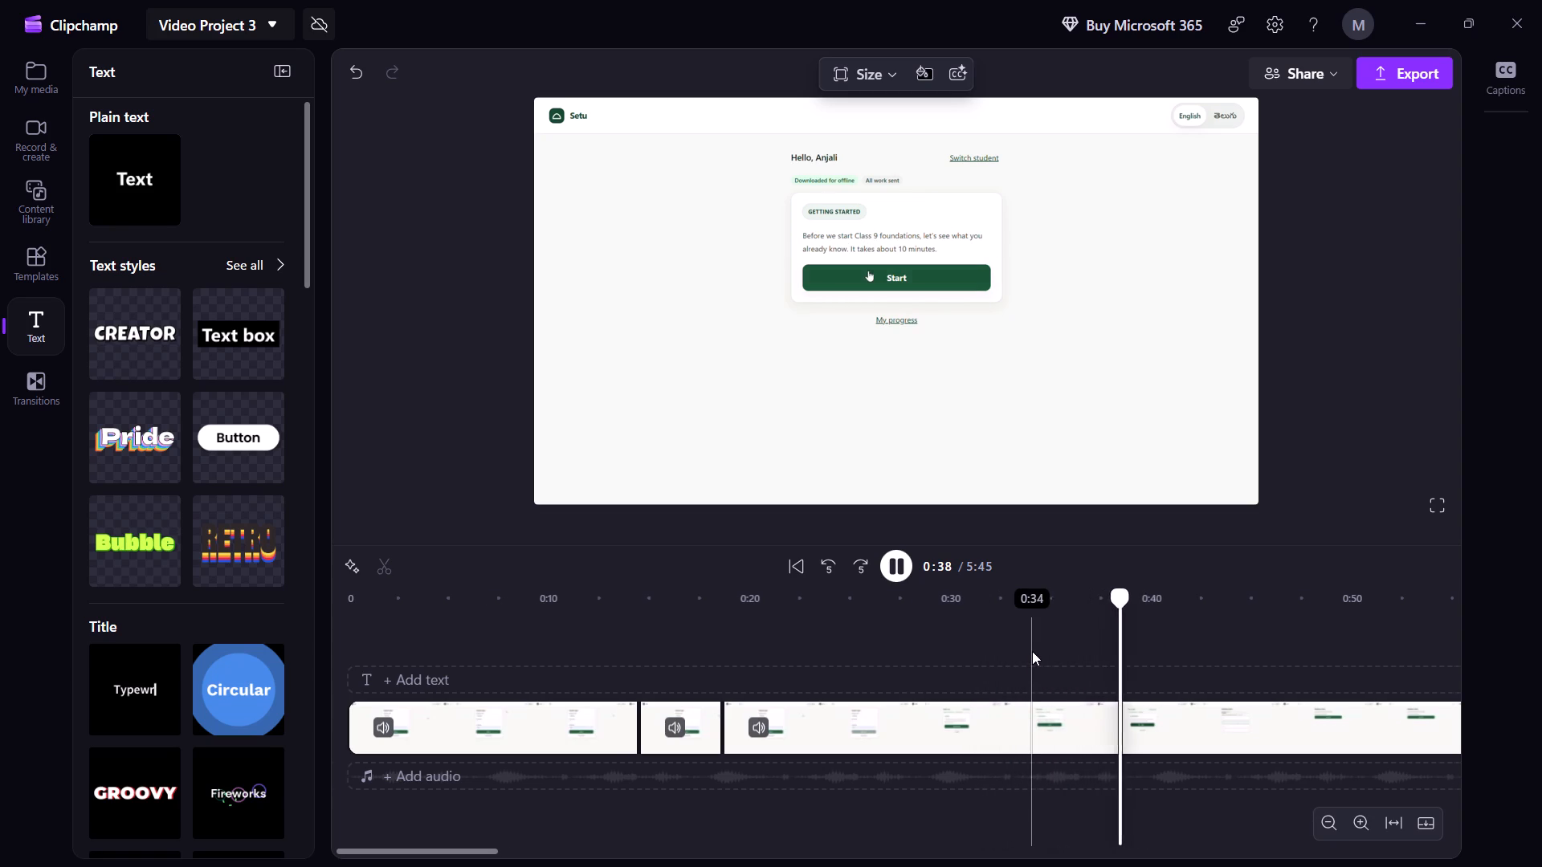
{"action": "scroll", "coordinate": [1032, 651], "scroll_direction": "left", "scroll_amount": 1}
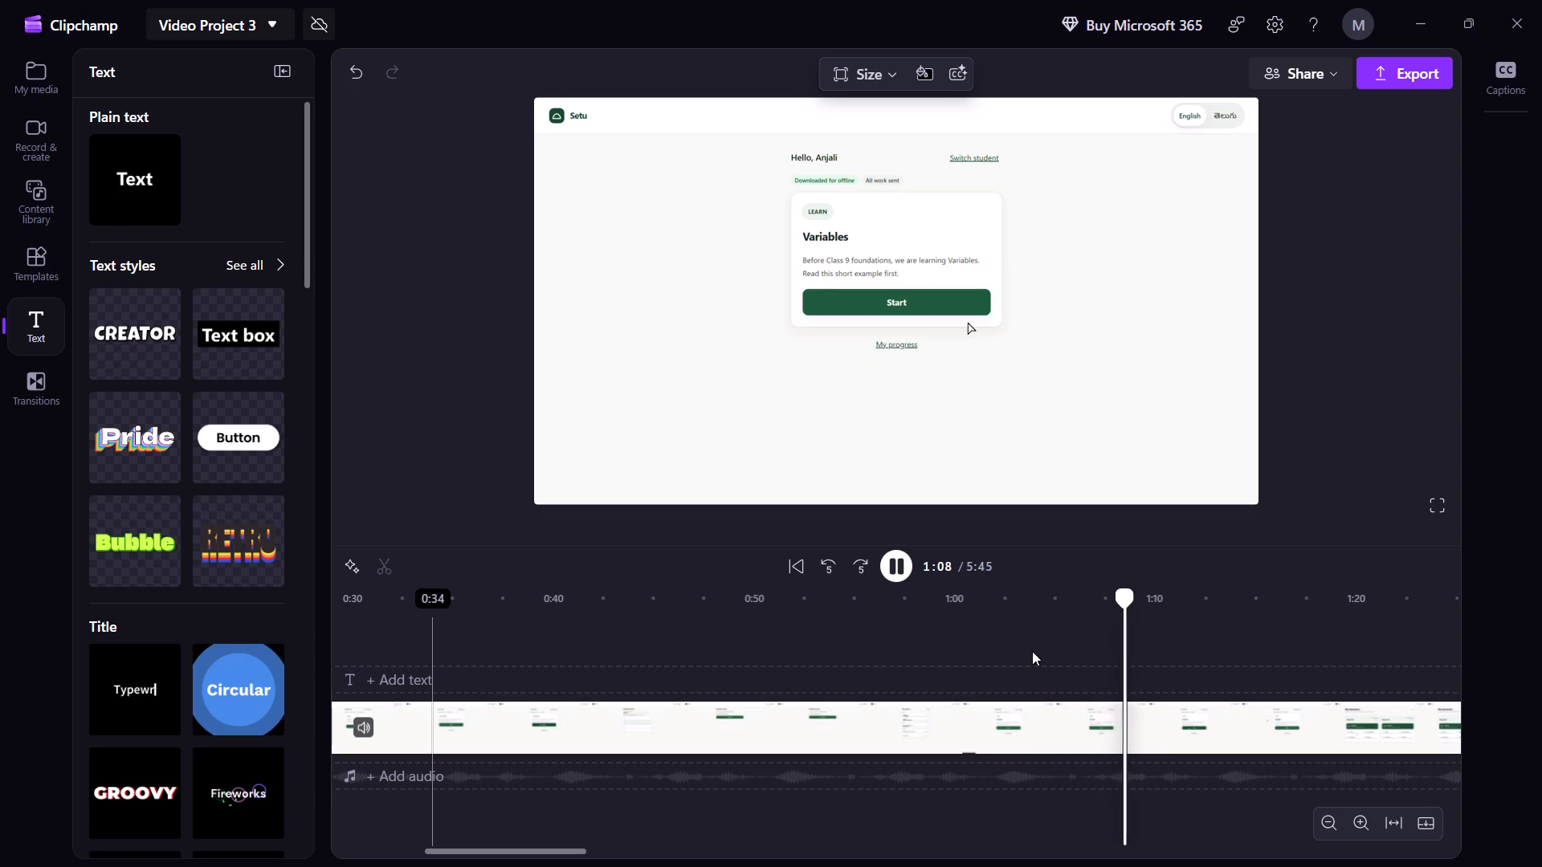
{"action": "key", "text": "space"}
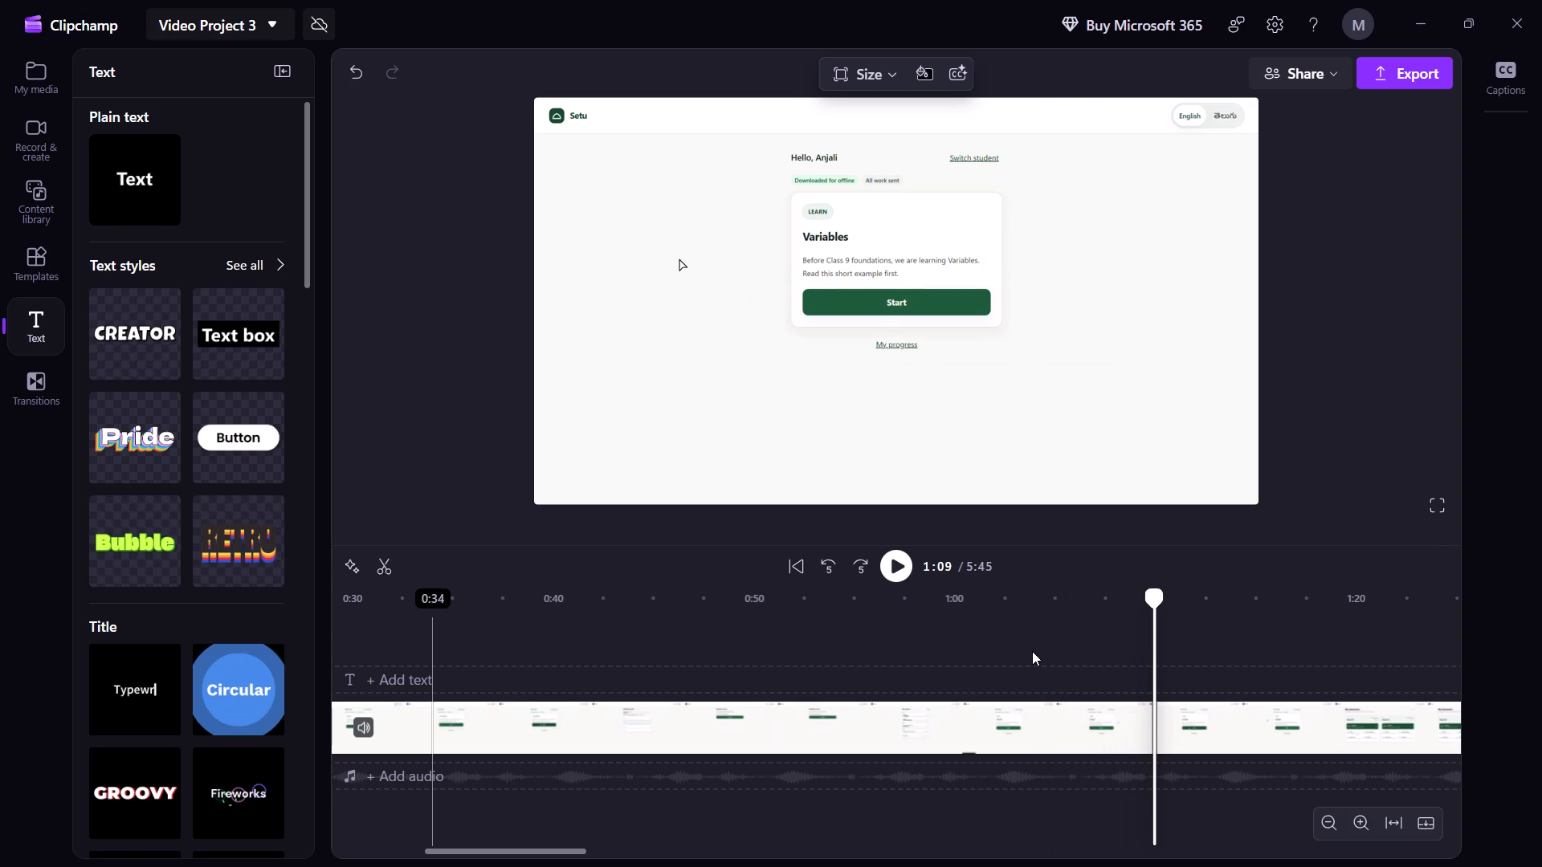
Replay the stretch around 1:05 and split the recording at about 1:06, just before the window switcher overlay on the Variables page.
{"action": "left_click", "coordinate": [1075, 645]}
{"action": "key", "text": "space"}
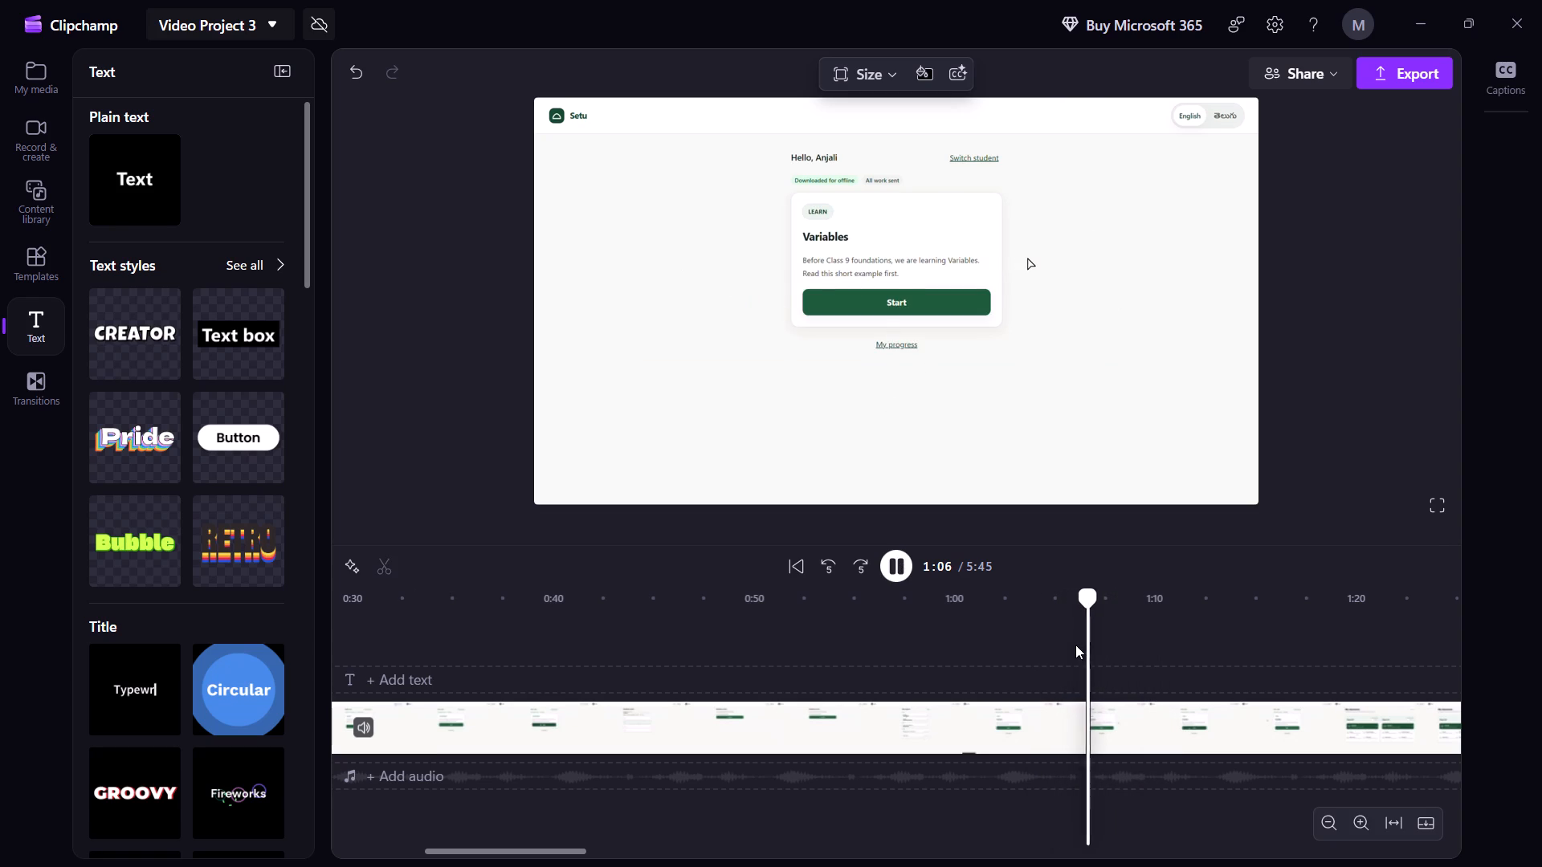
{"action": "key", "text": "space"}
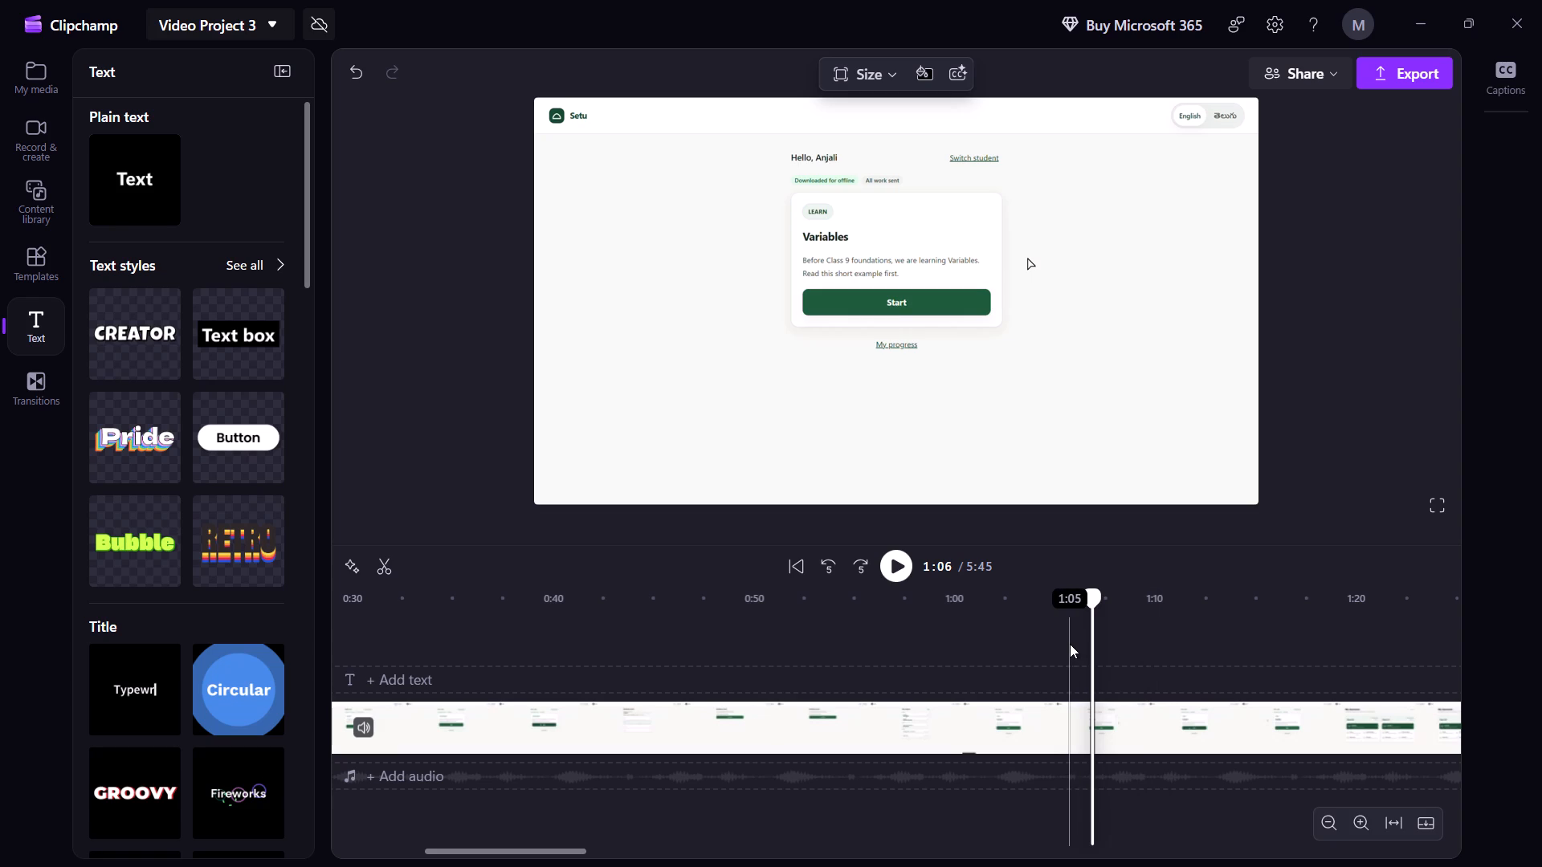
{"action": "left_click", "coordinate": [1059, 629]}
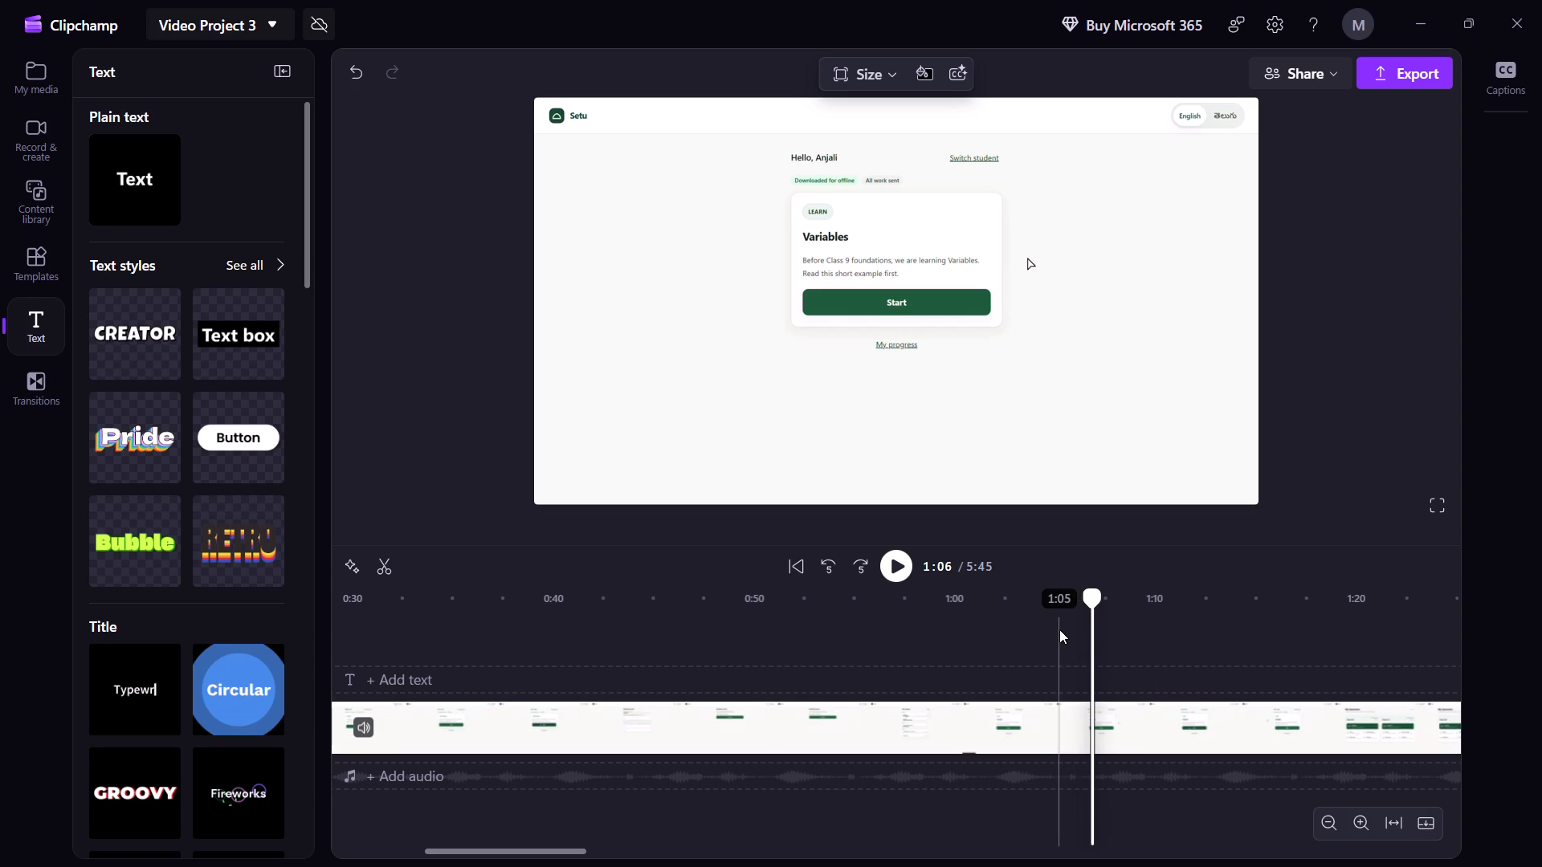
{"action": "left_click", "coordinate": [1059, 629]}
{"action": "key", "text": "space"}
{"action": "key", "text": "space"}
{"action": "key", "text": "space"}
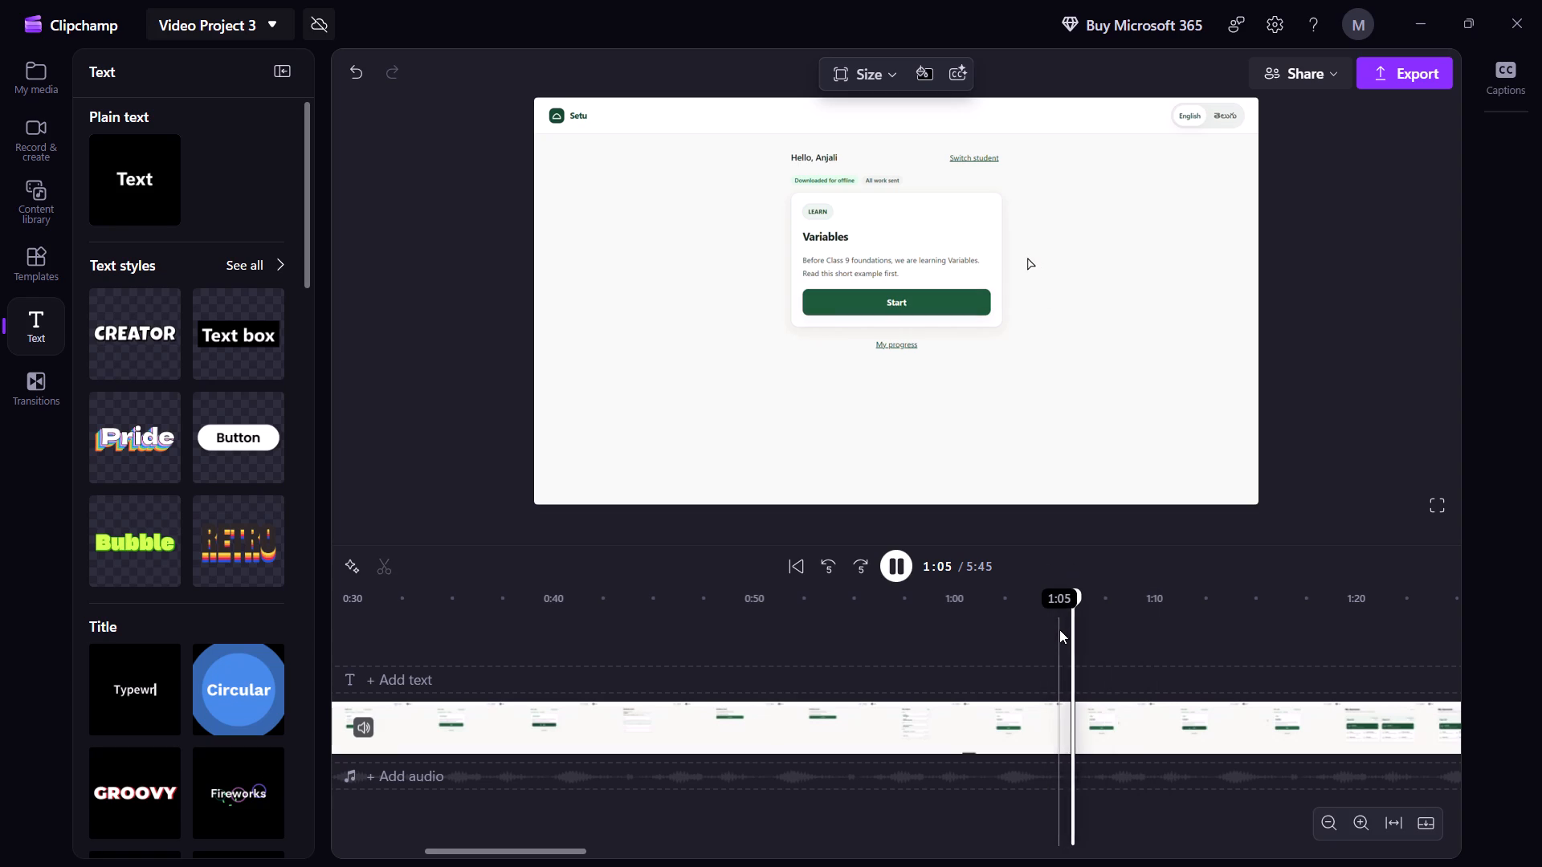
{"action": "key", "text": "space"}
{"action": "key", "text": "space"}
{"action": "key", "text": "space"}
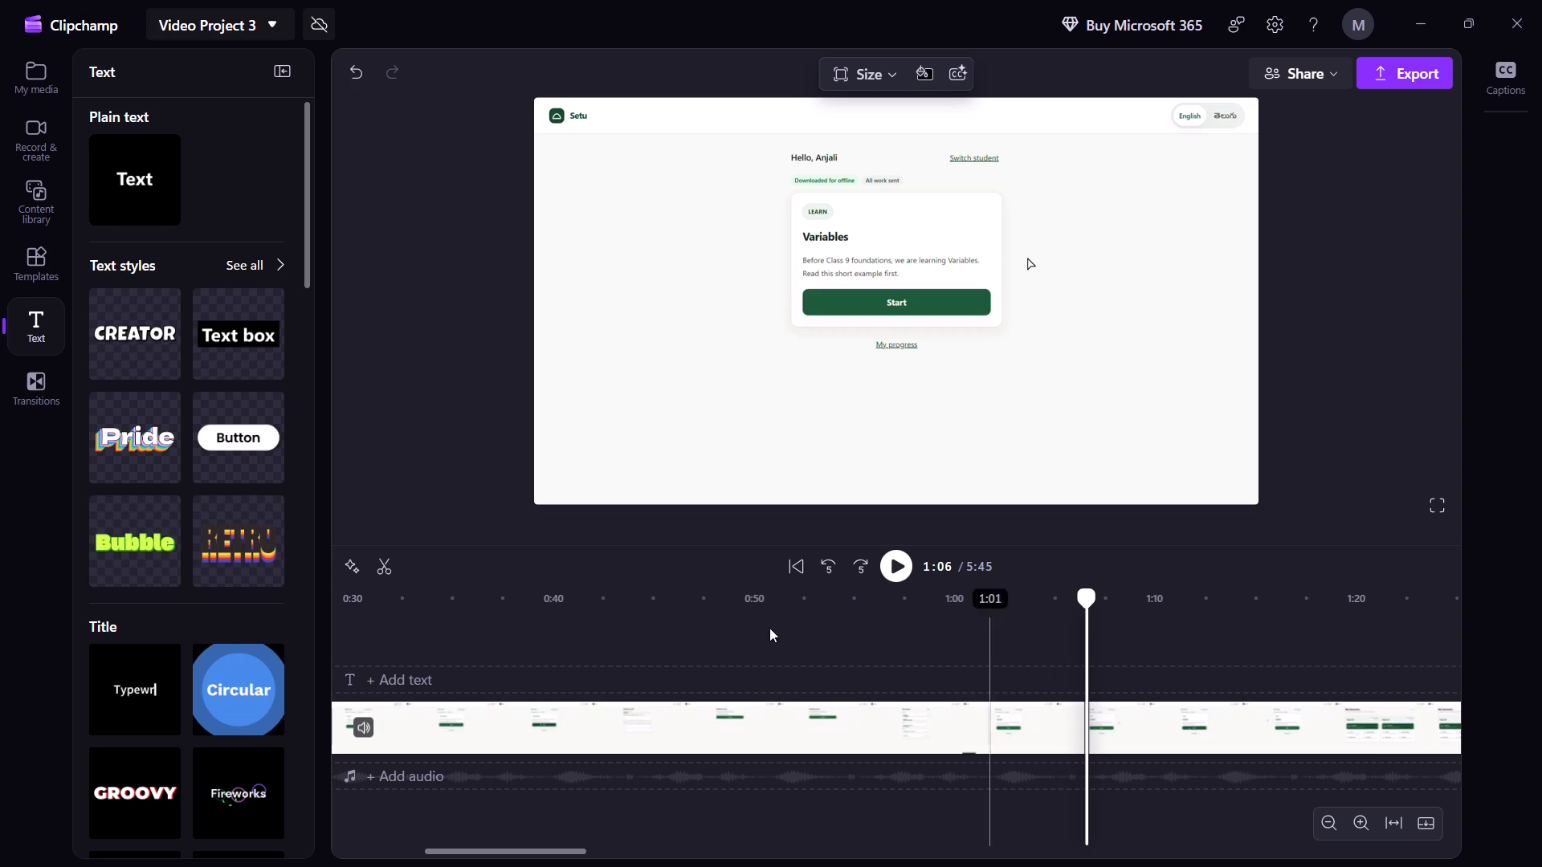
{"action": "key", "text": "space"}
{"action": "key", "text": "space"}
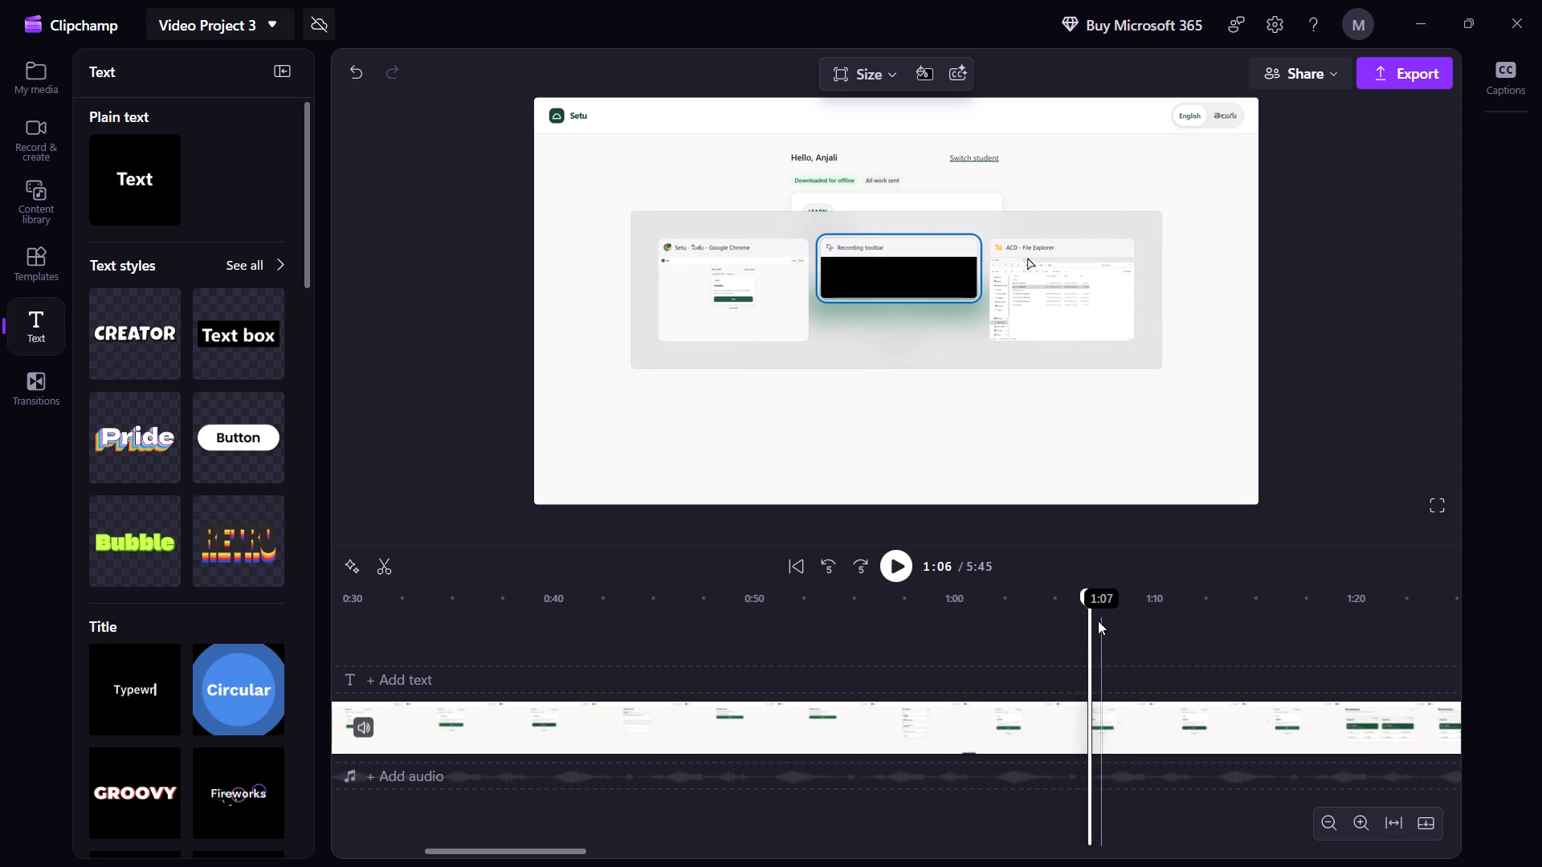
{"action": "left_click", "coordinate": [1085, 617]}
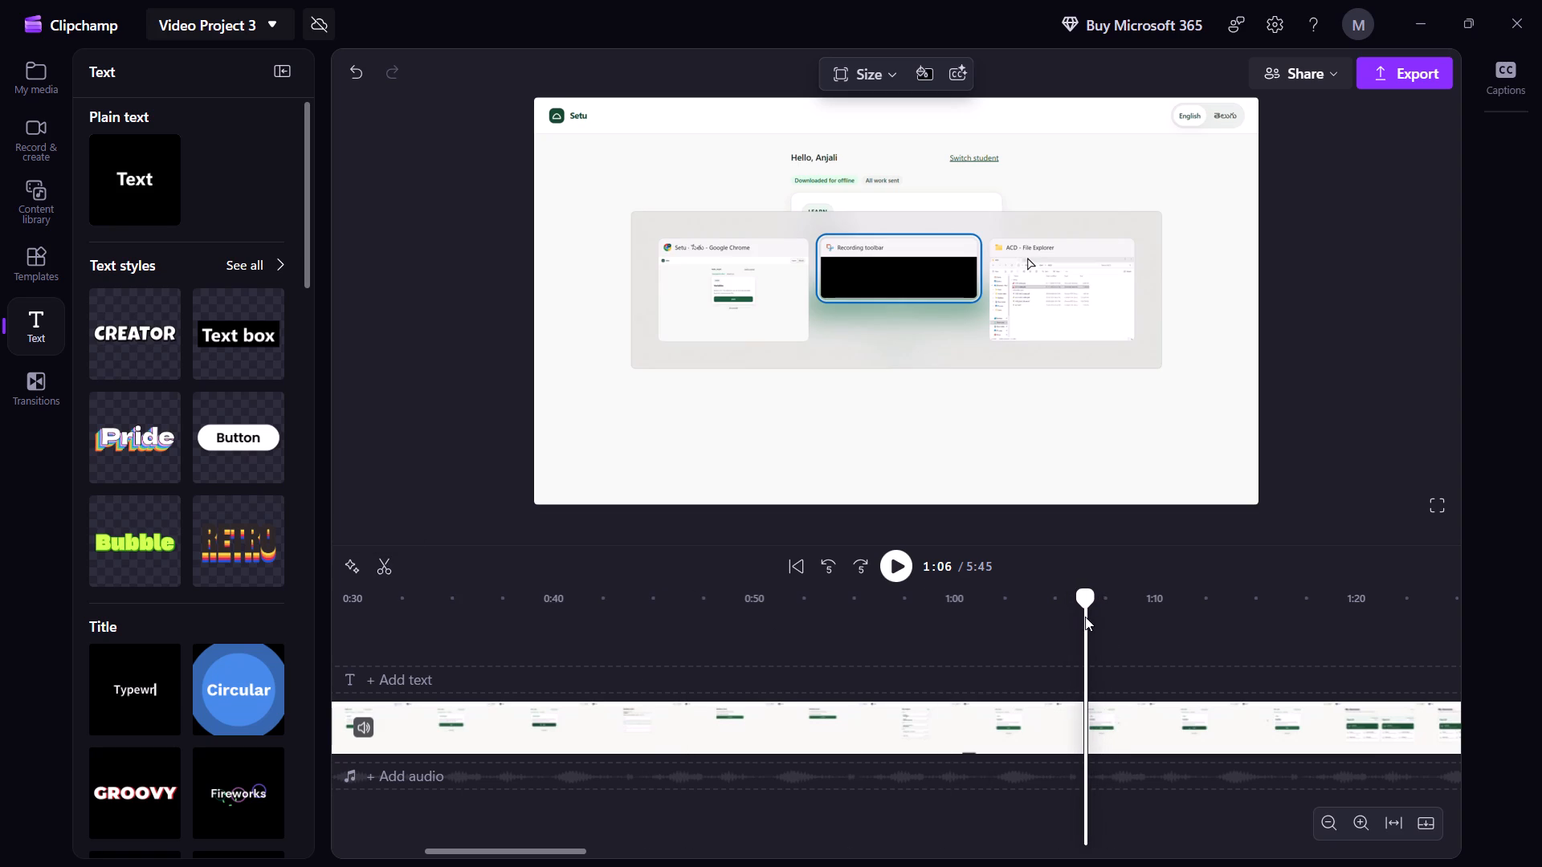
{"action": "key", "text": "space"}
{"action": "key", "text": "space"}
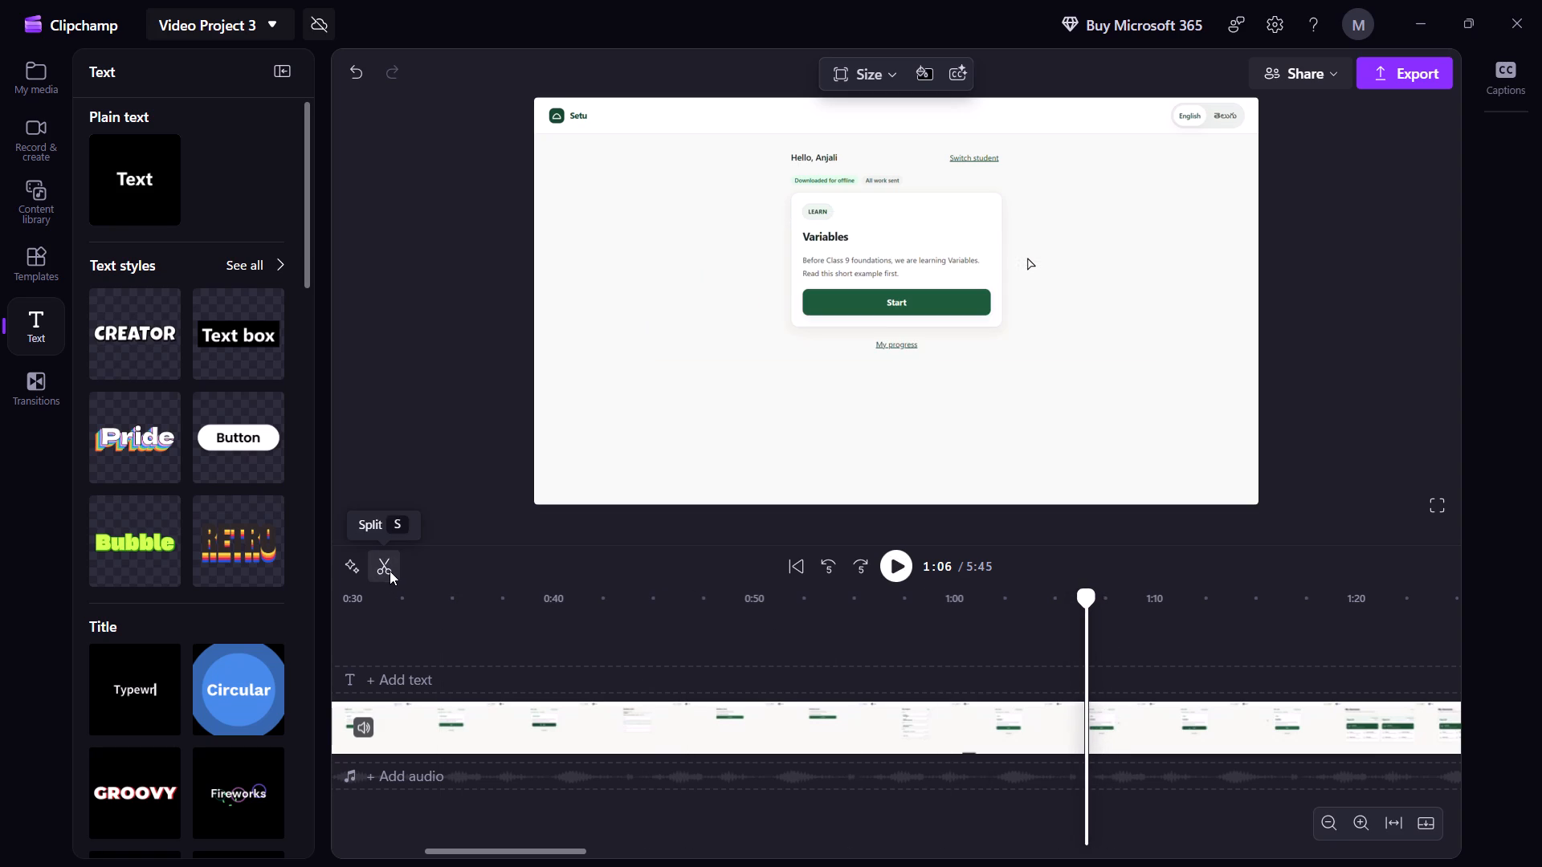
{"action": "left_click", "coordinate": [383, 564]}
Play on from 1:06 and split the recording again at about 1:17, on the Teacher sign in page.
{"action": "key", "text": "space"}
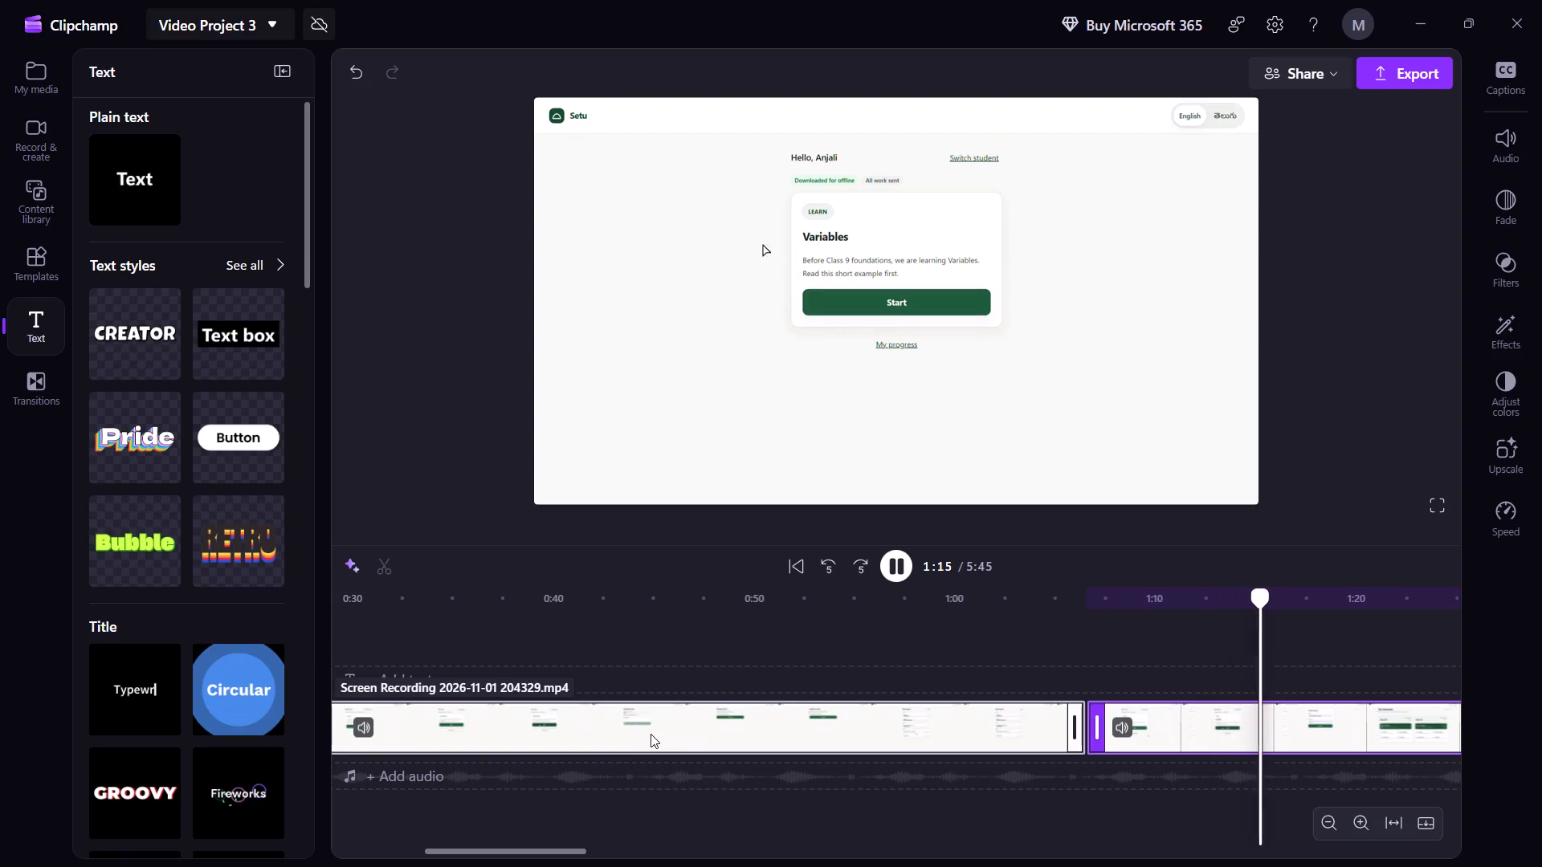
{"action": "key", "text": "space"}
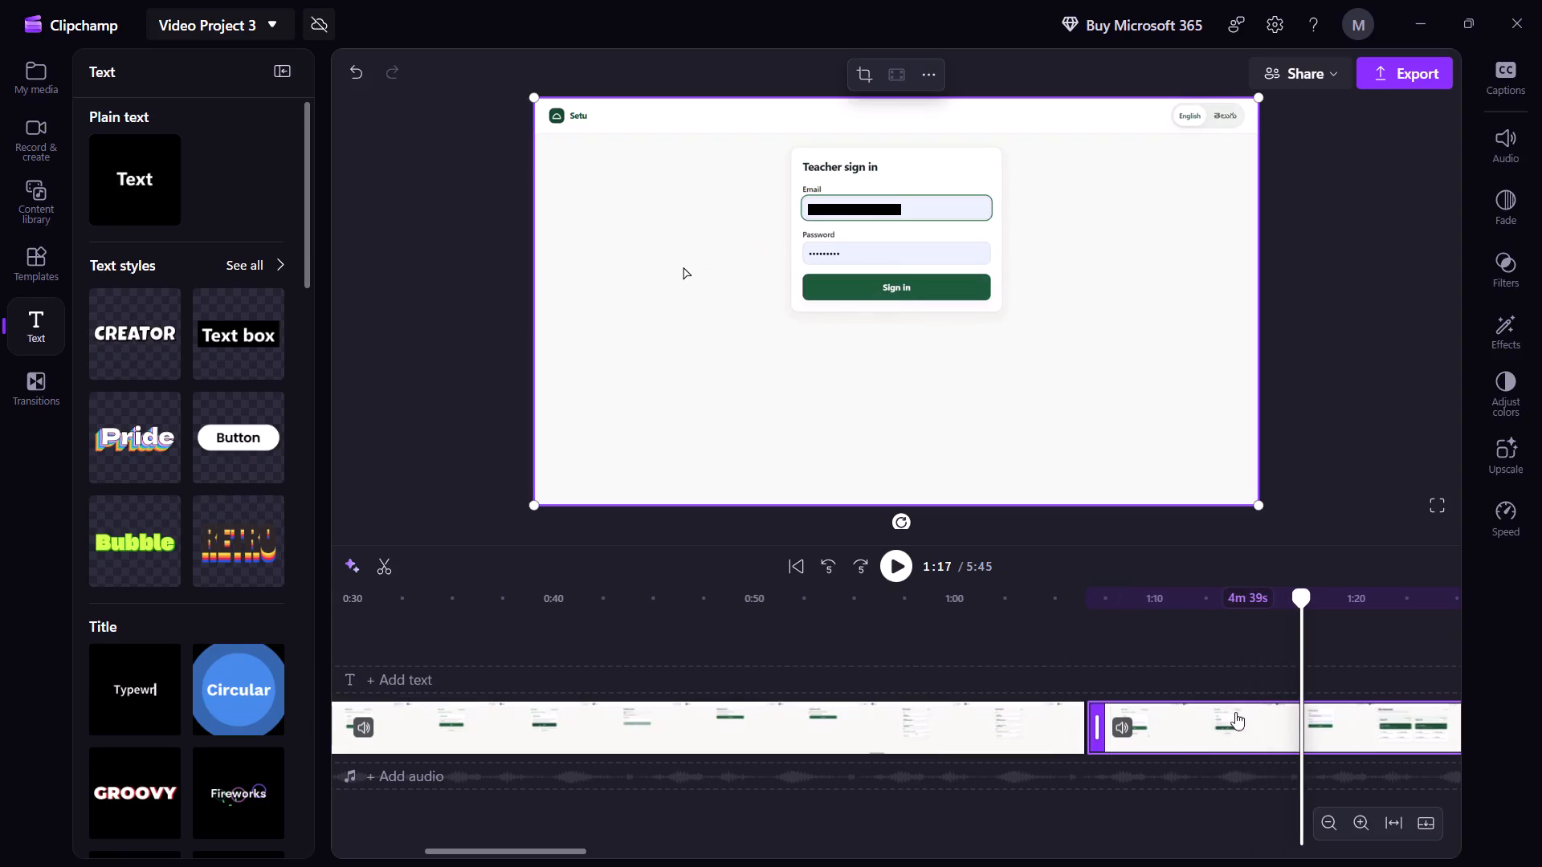
{"action": "left_click", "coordinate": [381, 572]}
Delete the segment between the 1:06 and 1:17 splits and close the gap it leaves.
{"action": "left_click", "coordinate": [1202, 743]}
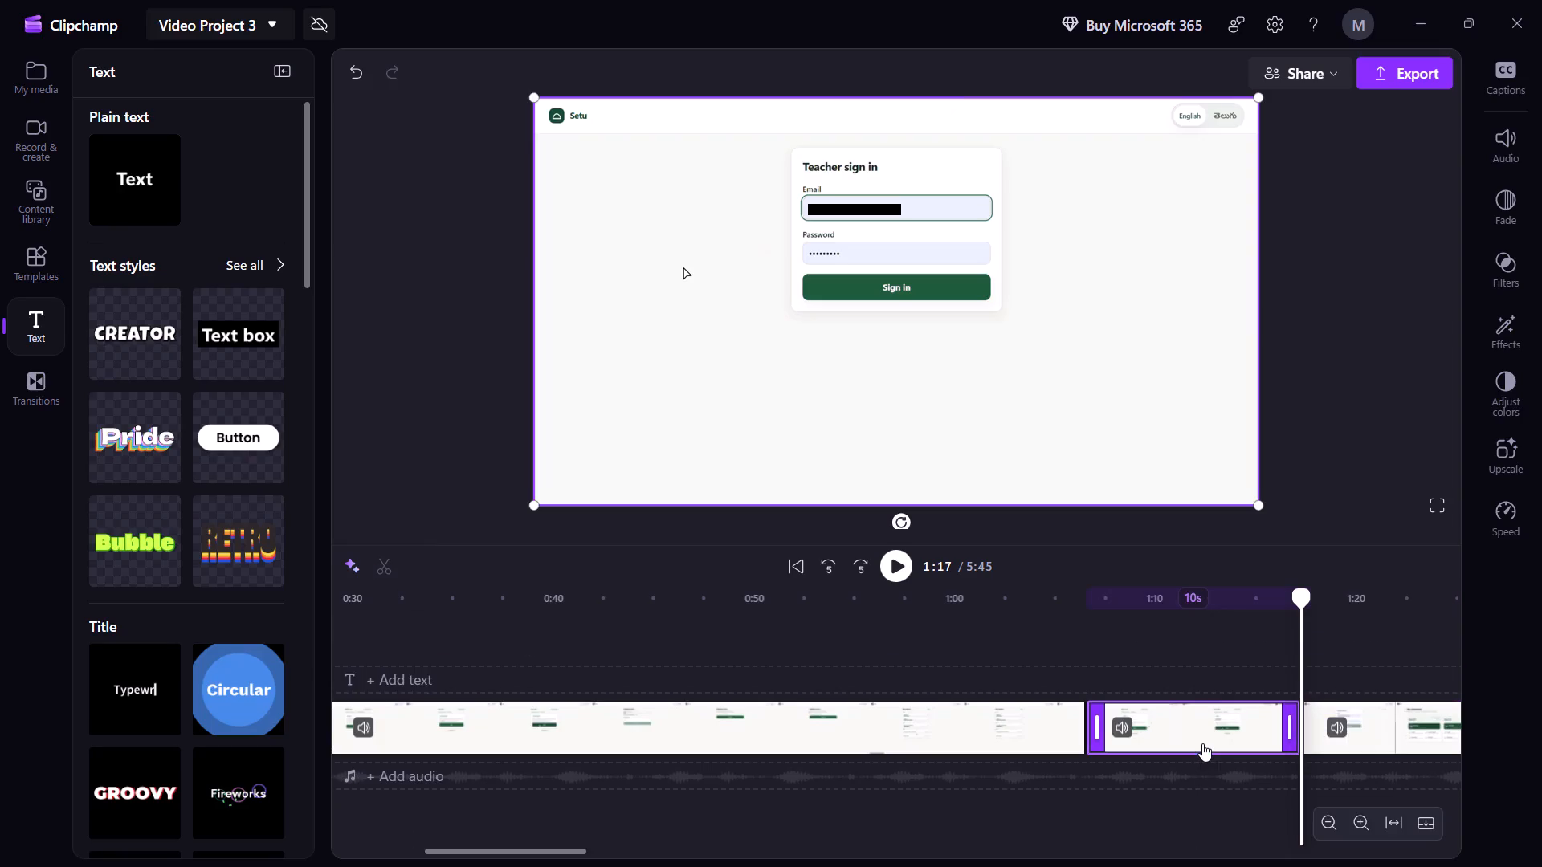
{"action": "key", "text": "Delete"}
{"action": "left_click", "coordinate": [1194, 729]}
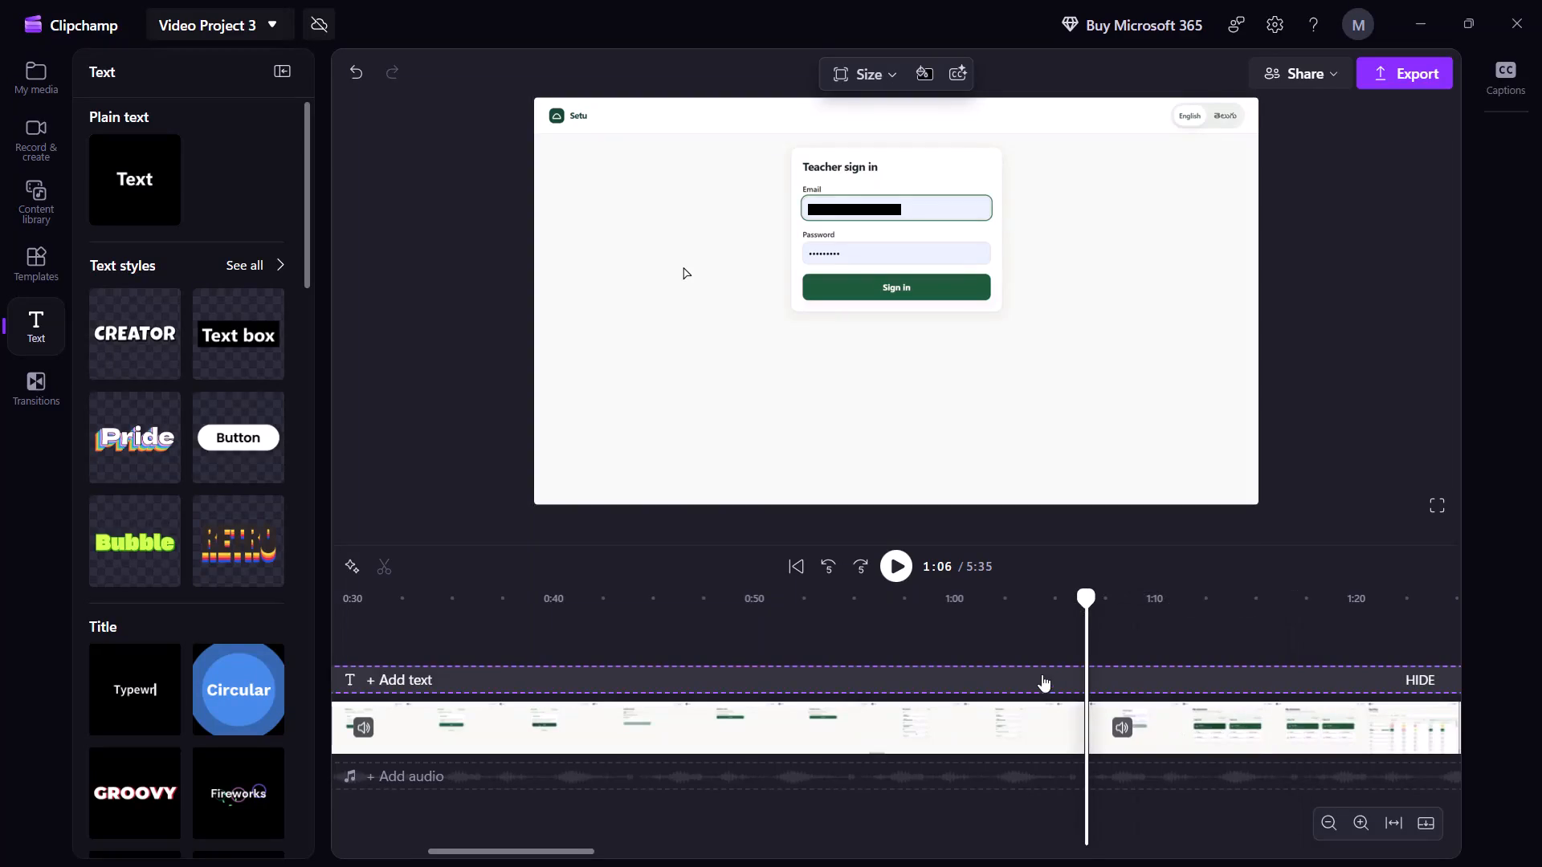
Play across the new join at 1:06 through the Gap Map section to about 1:34, and recheck from 1:26, 1:22 and about 1:19.
{"action": "left_click", "coordinate": [1039, 671]}
{"action": "key", "text": "space"}
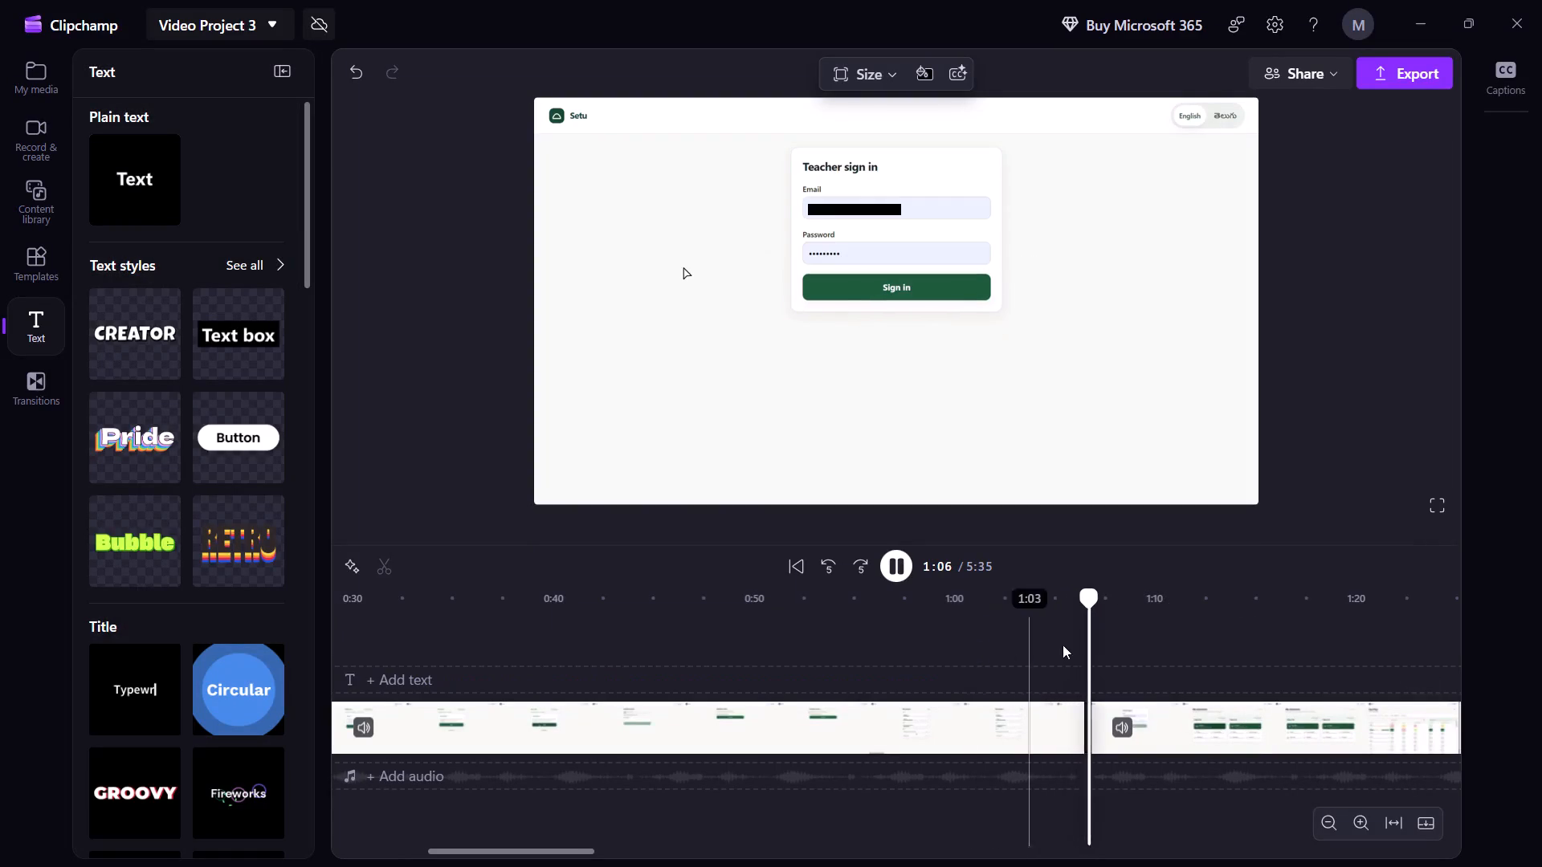
{"action": "left_click", "coordinate": [1018, 637]}
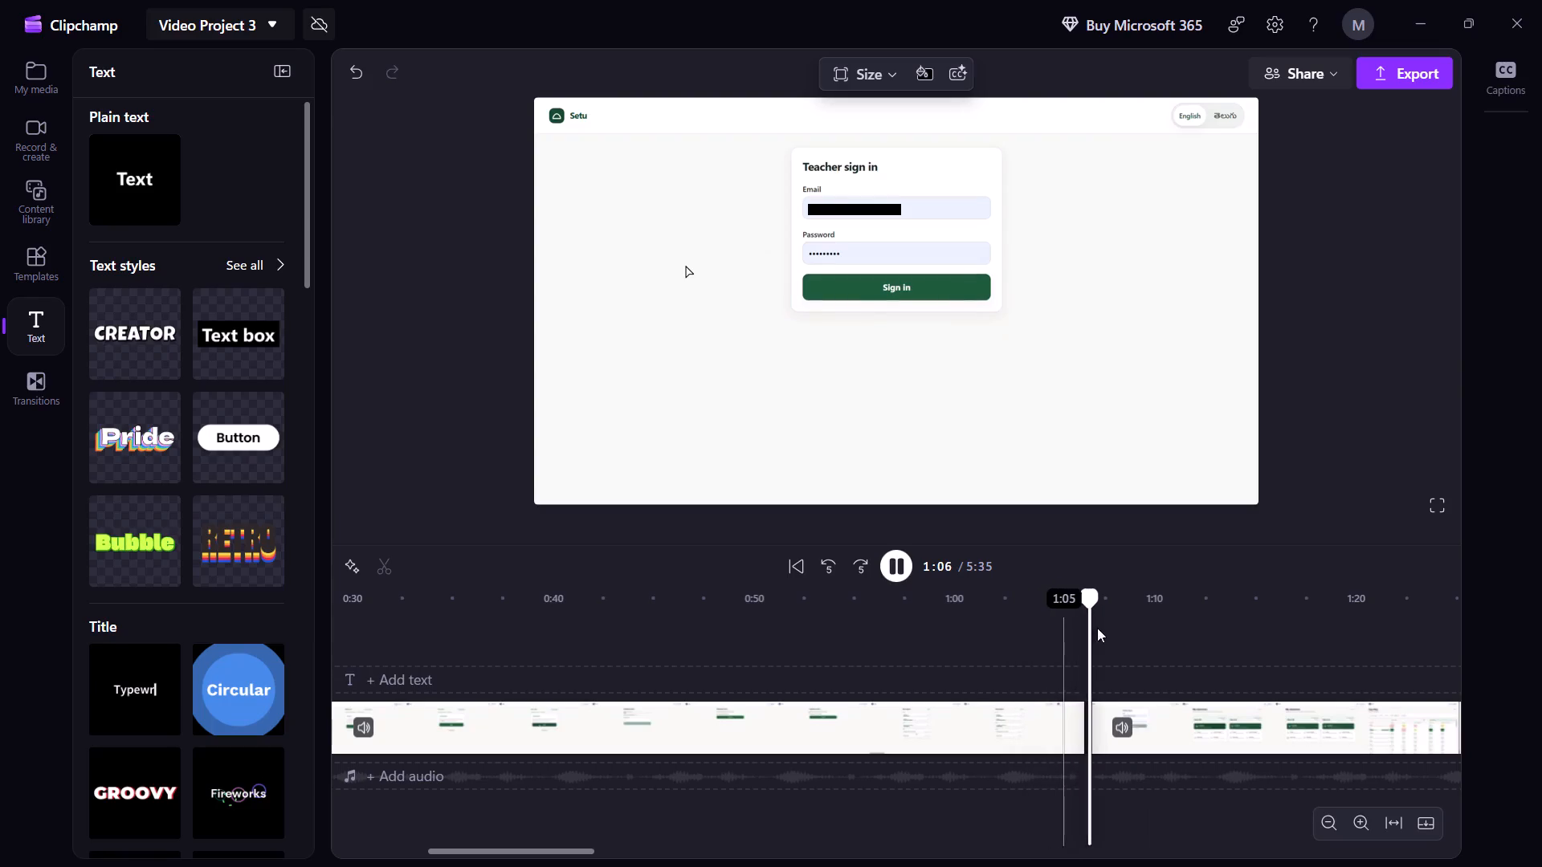
{"action": "scroll", "coordinate": [1188, 657], "scroll_direction": "left", "scroll_amount": 1}
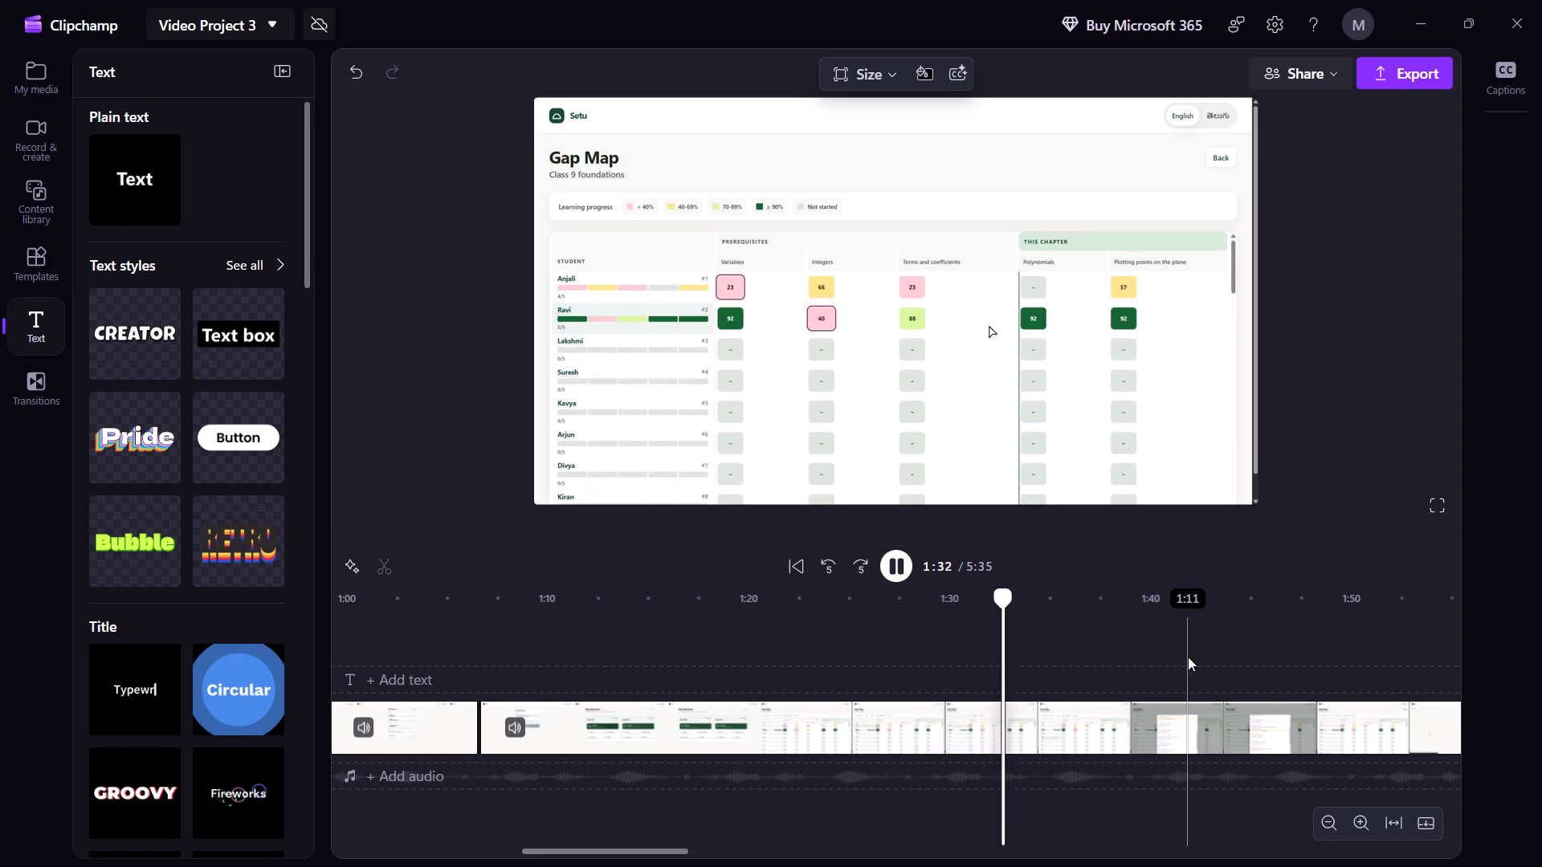
{"action": "left_click", "coordinate": [868, 649]}
{"action": "left_click", "coordinate": [801, 637]}
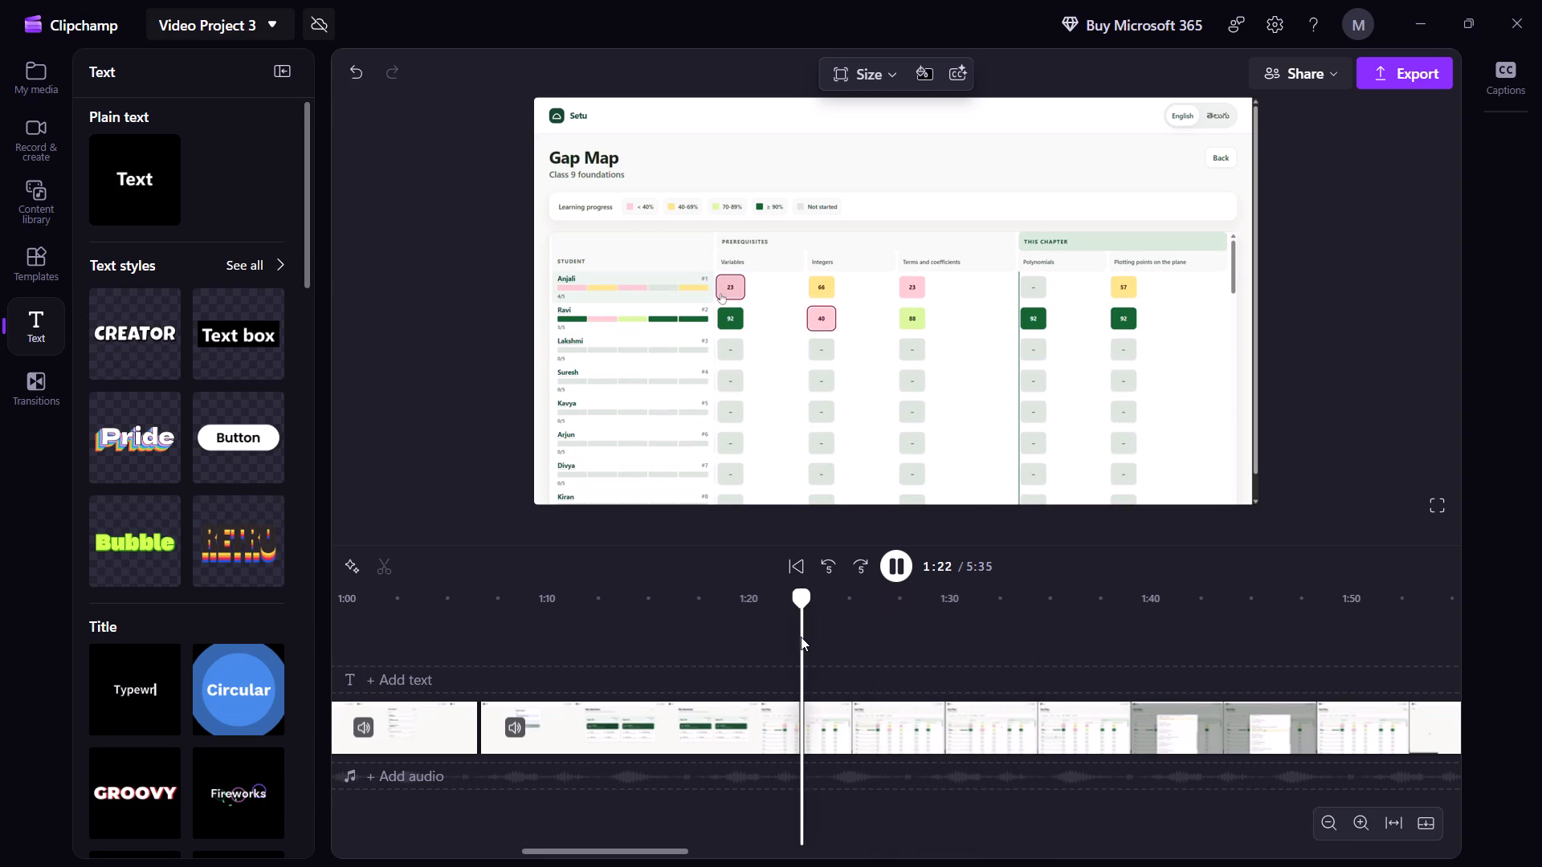
{"action": "left_click", "coordinate": [728, 627]}
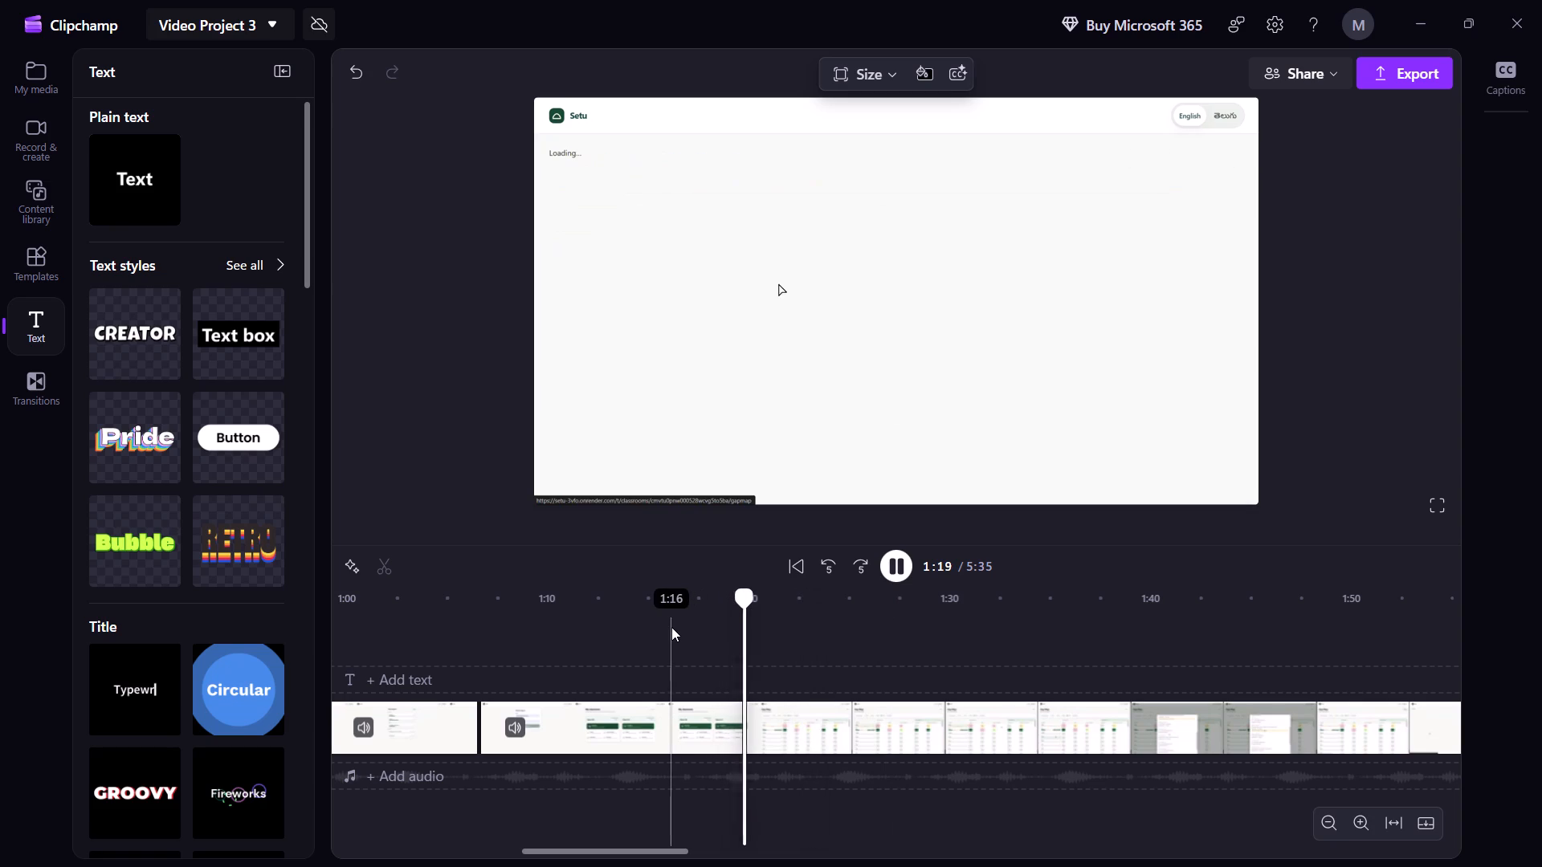
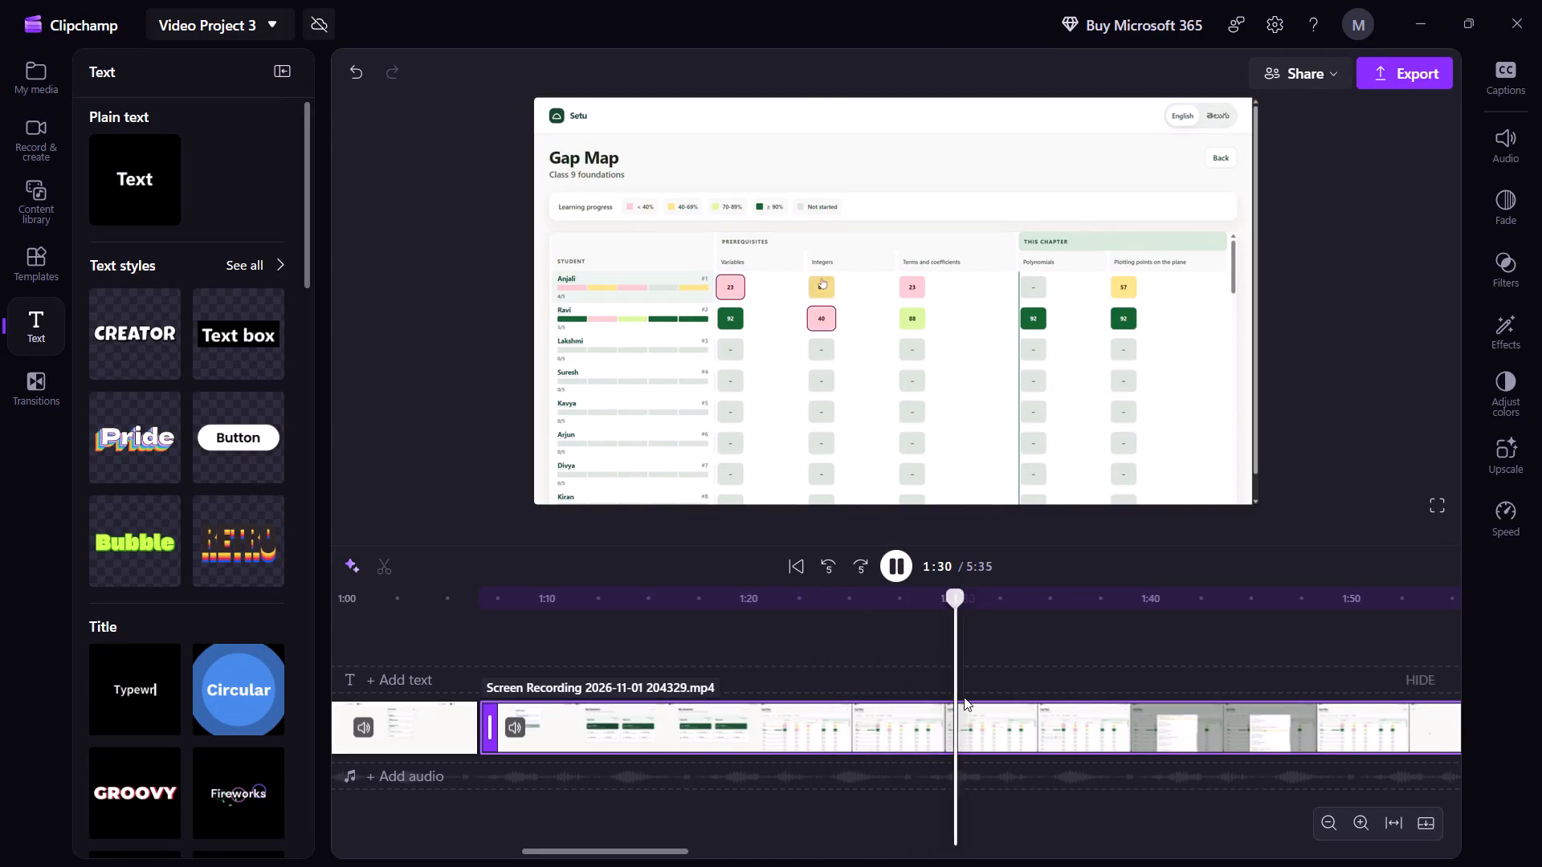
Let playback run on from 1:30 through the Groups section to about 2:20, and examine the remaining footage up to the recording's end.
{"action": "scroll", "coordinate": [946, 698], "scroll_direction": "left", "scroll_amount": 2}
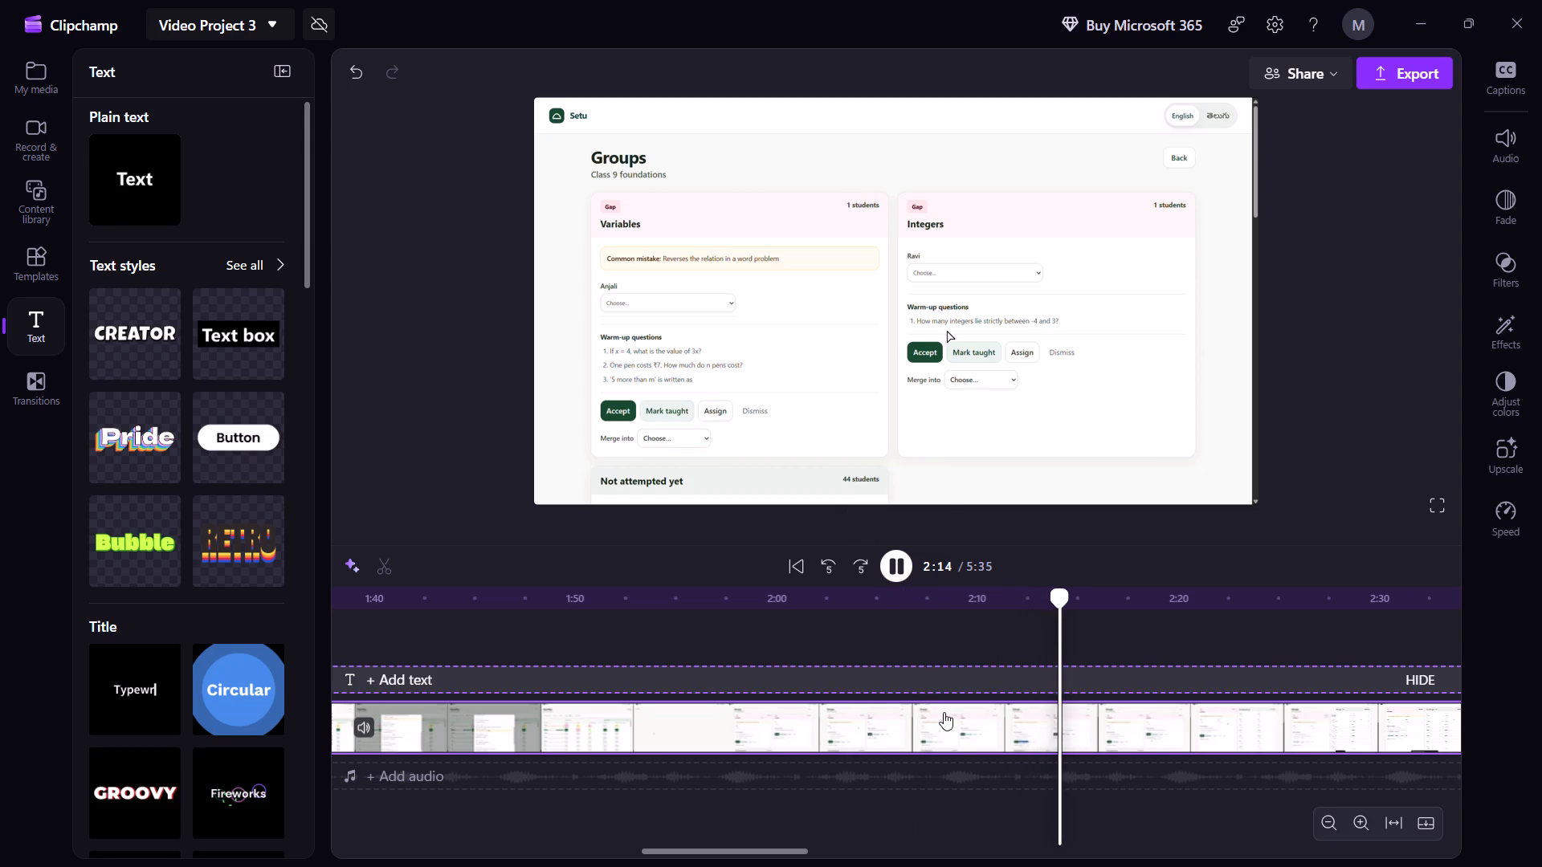
{"action": "scroll", "coordinate": [944, 713], "scroll_direction": "left", "scroll_amount": 6}
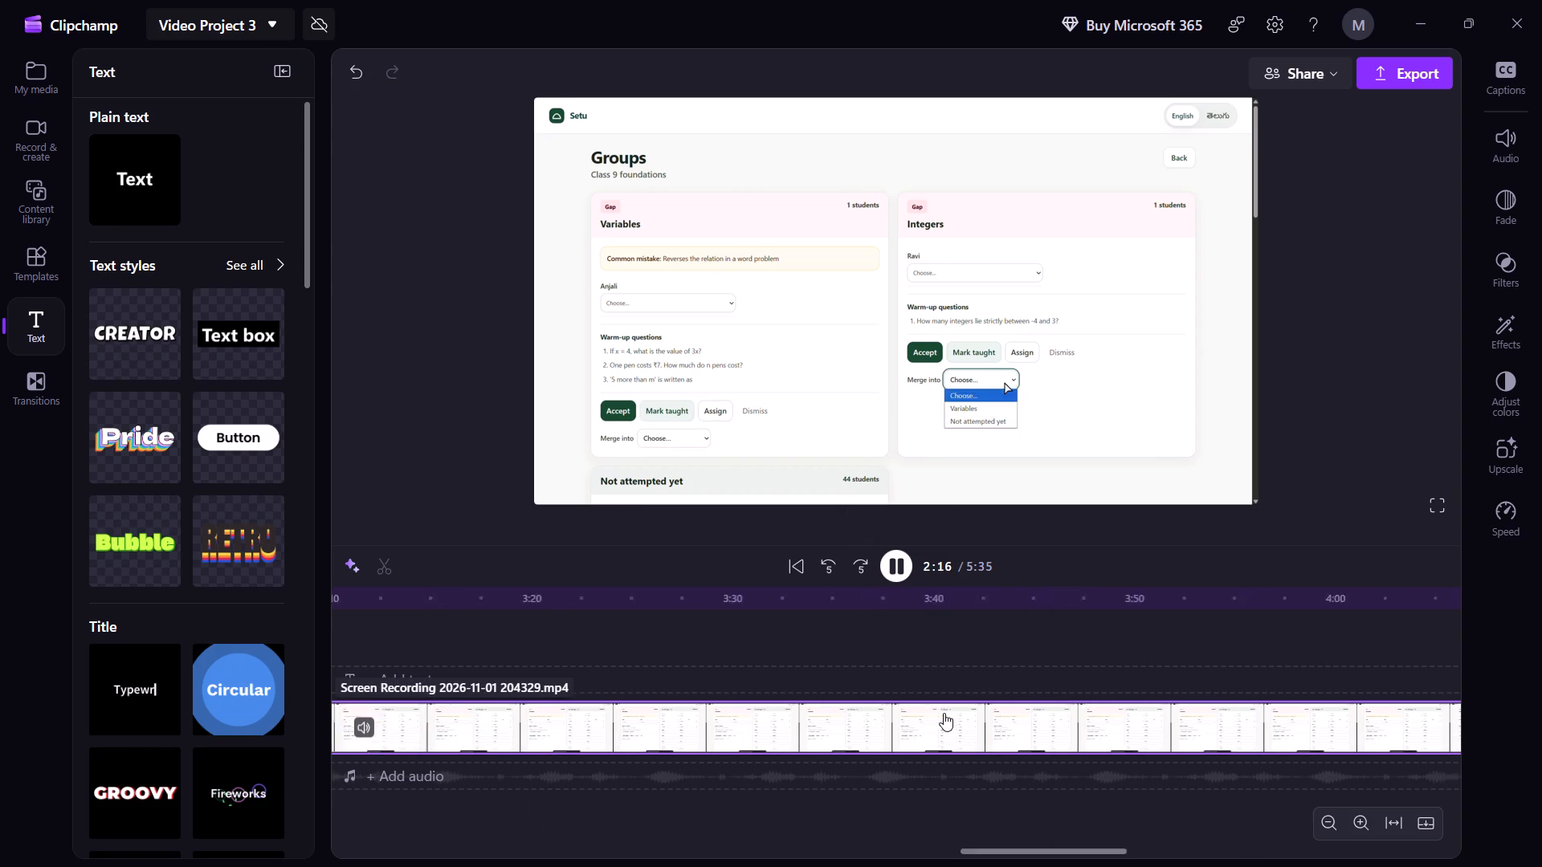
{"action": "scroll", "coordinate": [944, 713], "scroll_direction": "left", "scroll_amount": 7}
{"action": "scroll", "coordinate": [944, 713], "scroll_direction": "right", "scroll_amount": 3}
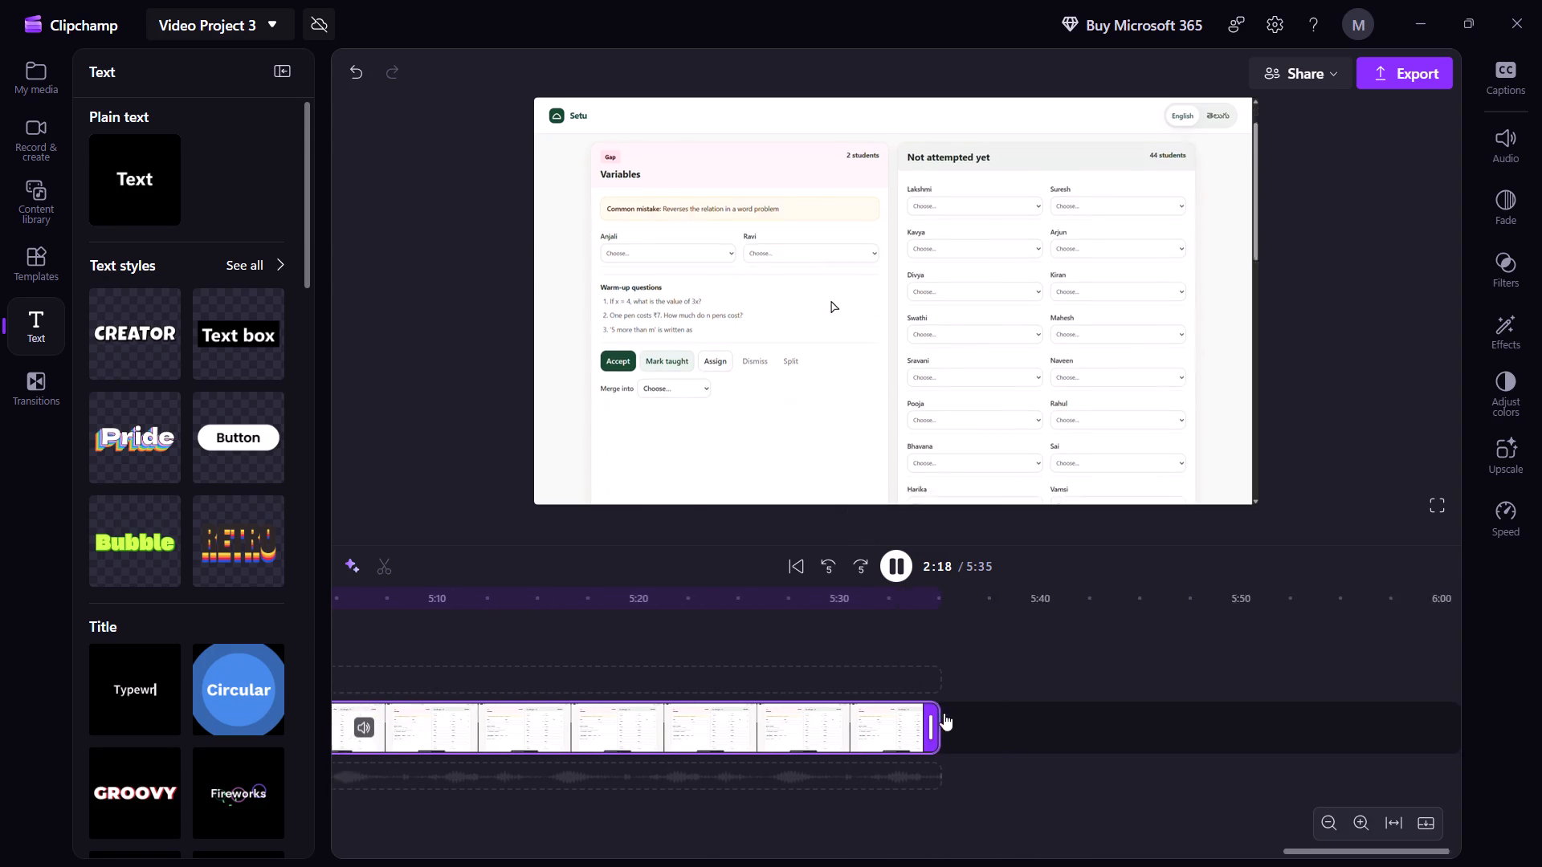
{"action": "scroll", "coordinate": [944, 713], "scroll_direction": "right", "scroll_amount": 3}
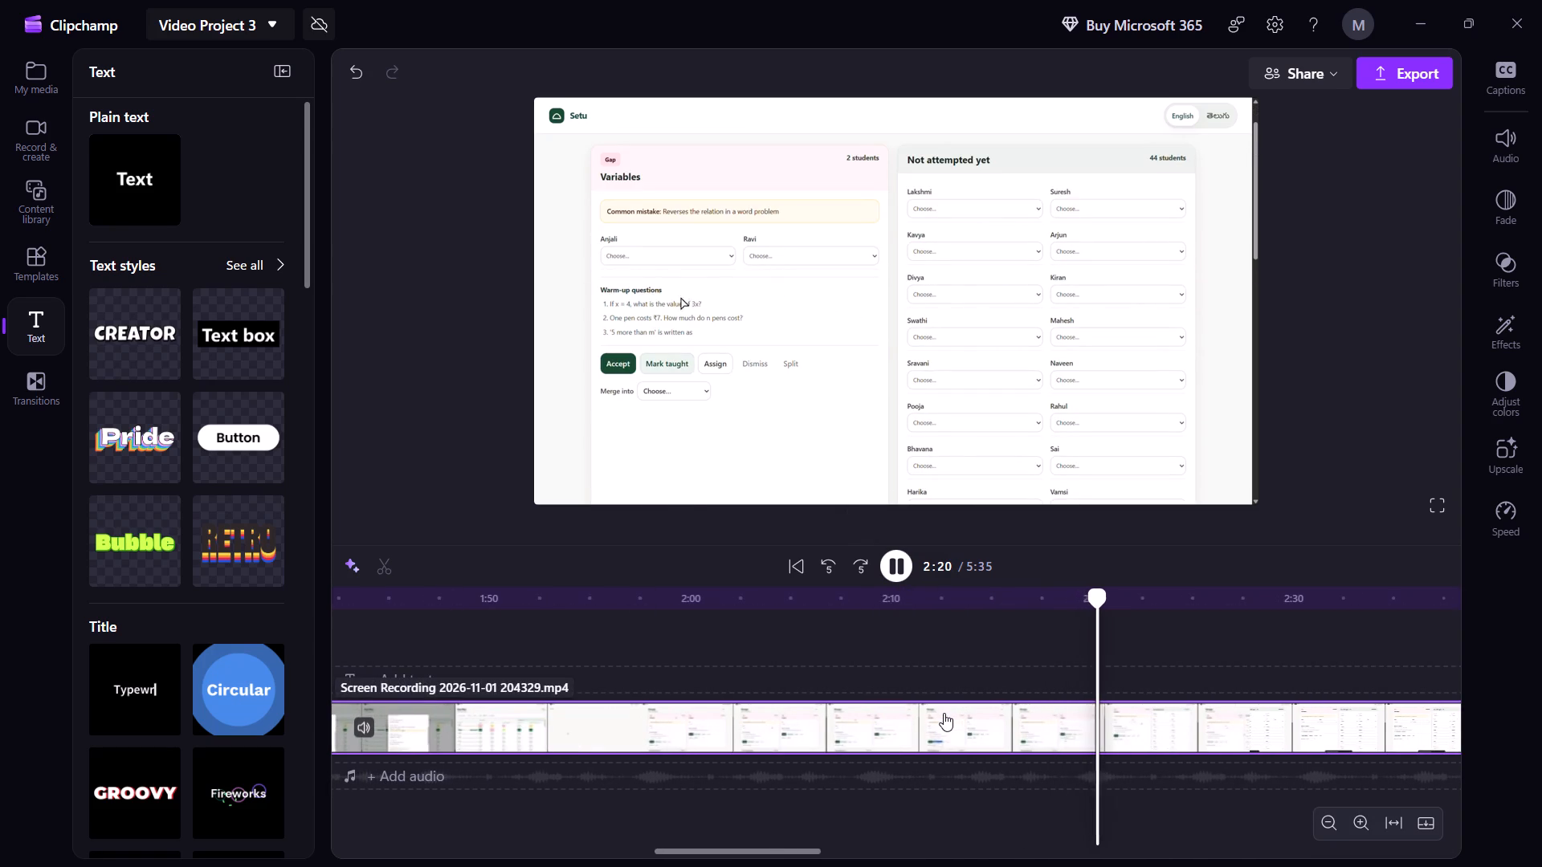
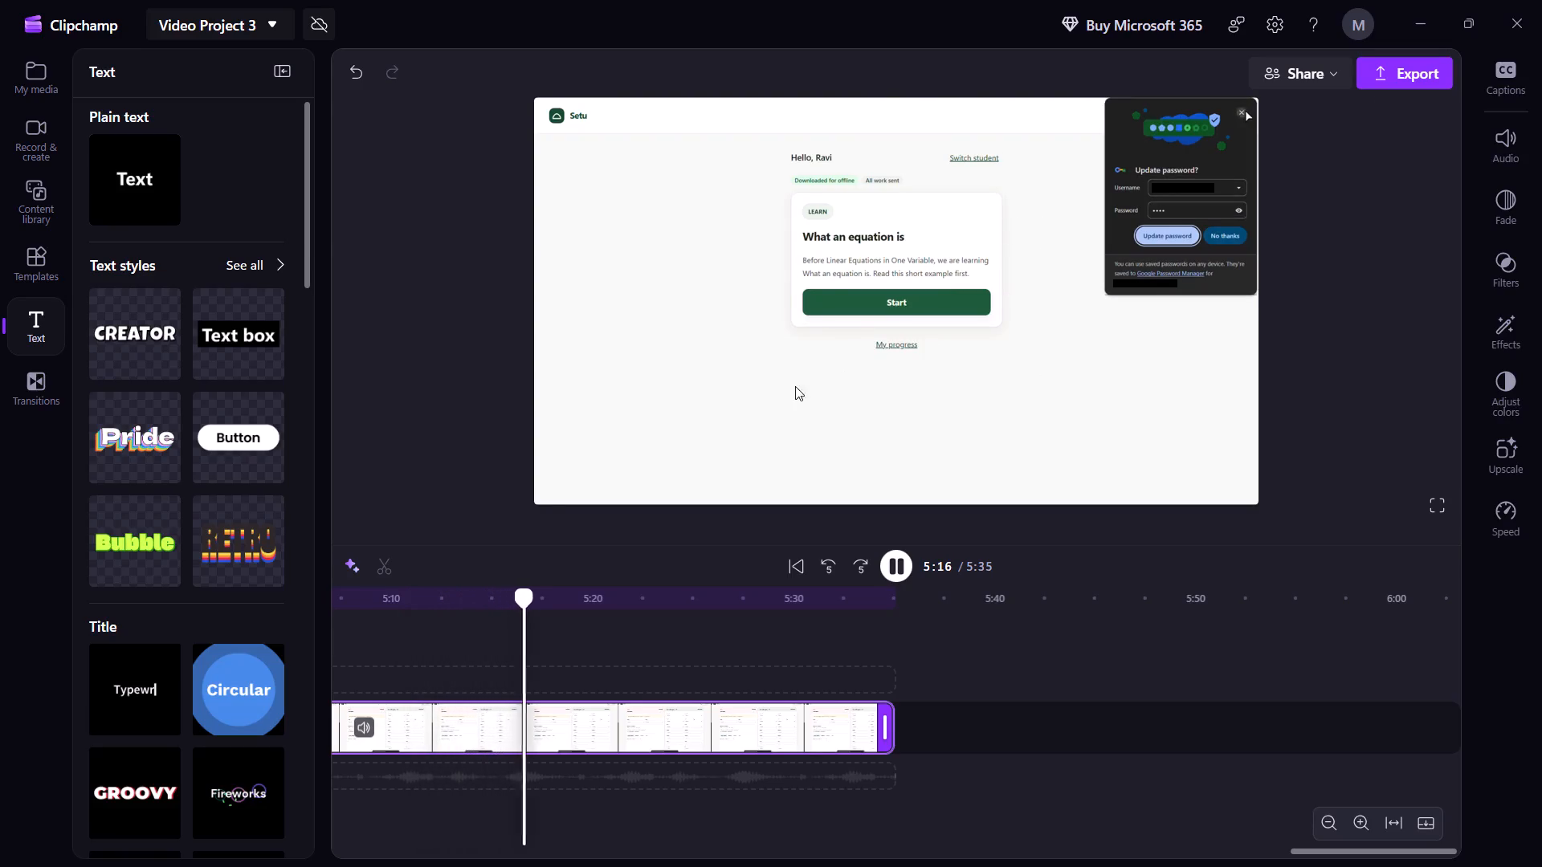
Split the recording at about 5:13, where the student home page has opened but the Update password prompt has not yet appeared.
{"action": "left_click", "coordinate": [493, 637]}
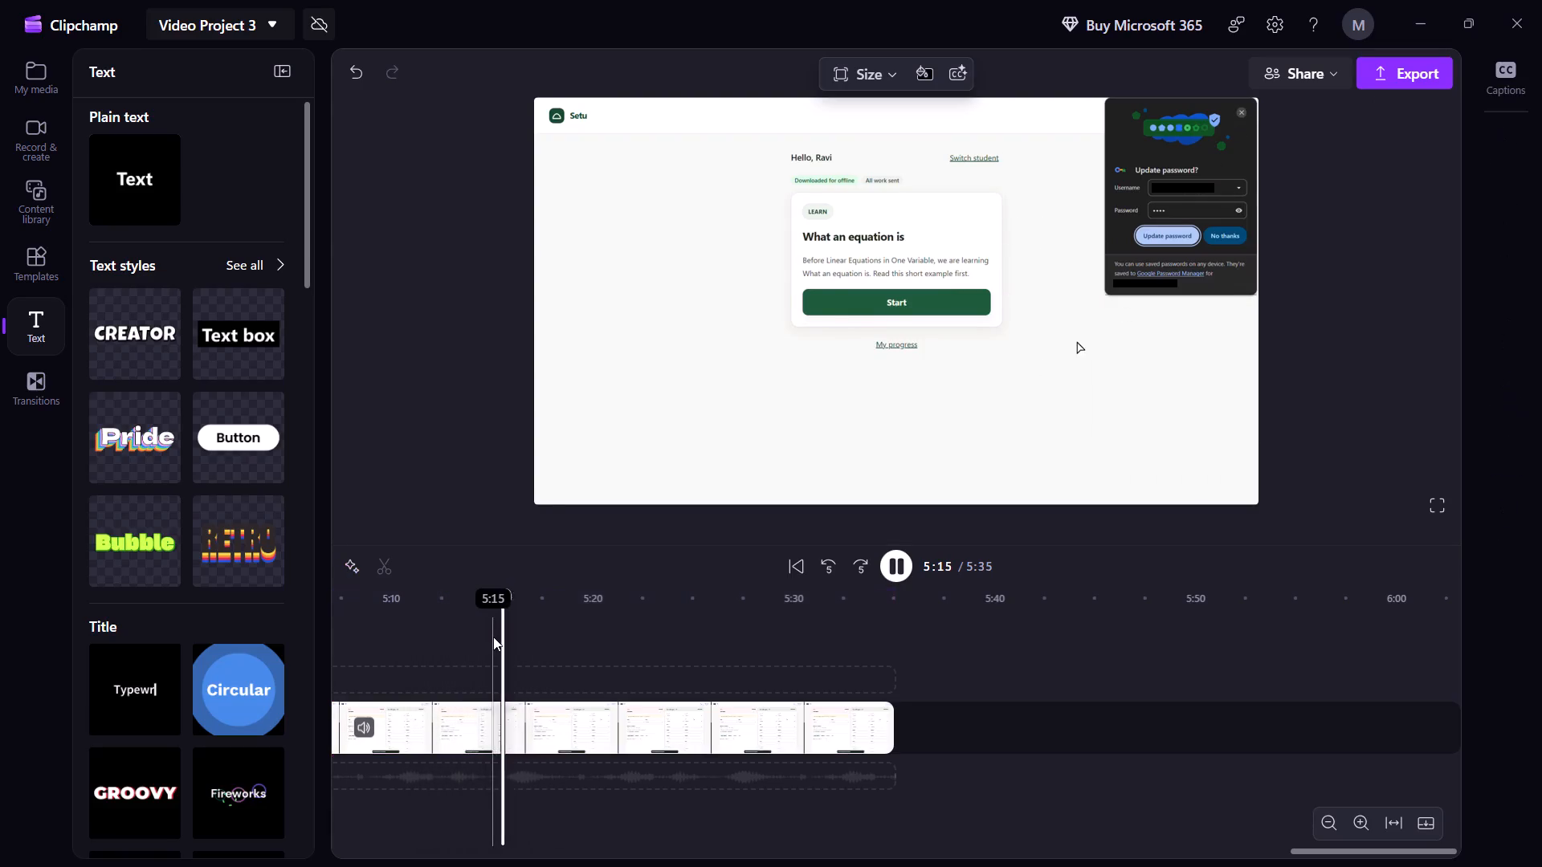
{"action": "key", "text": "space"}
{"action": "left_click", "coordinate": [467, 633]}
{"action": "key", "text": "space"}
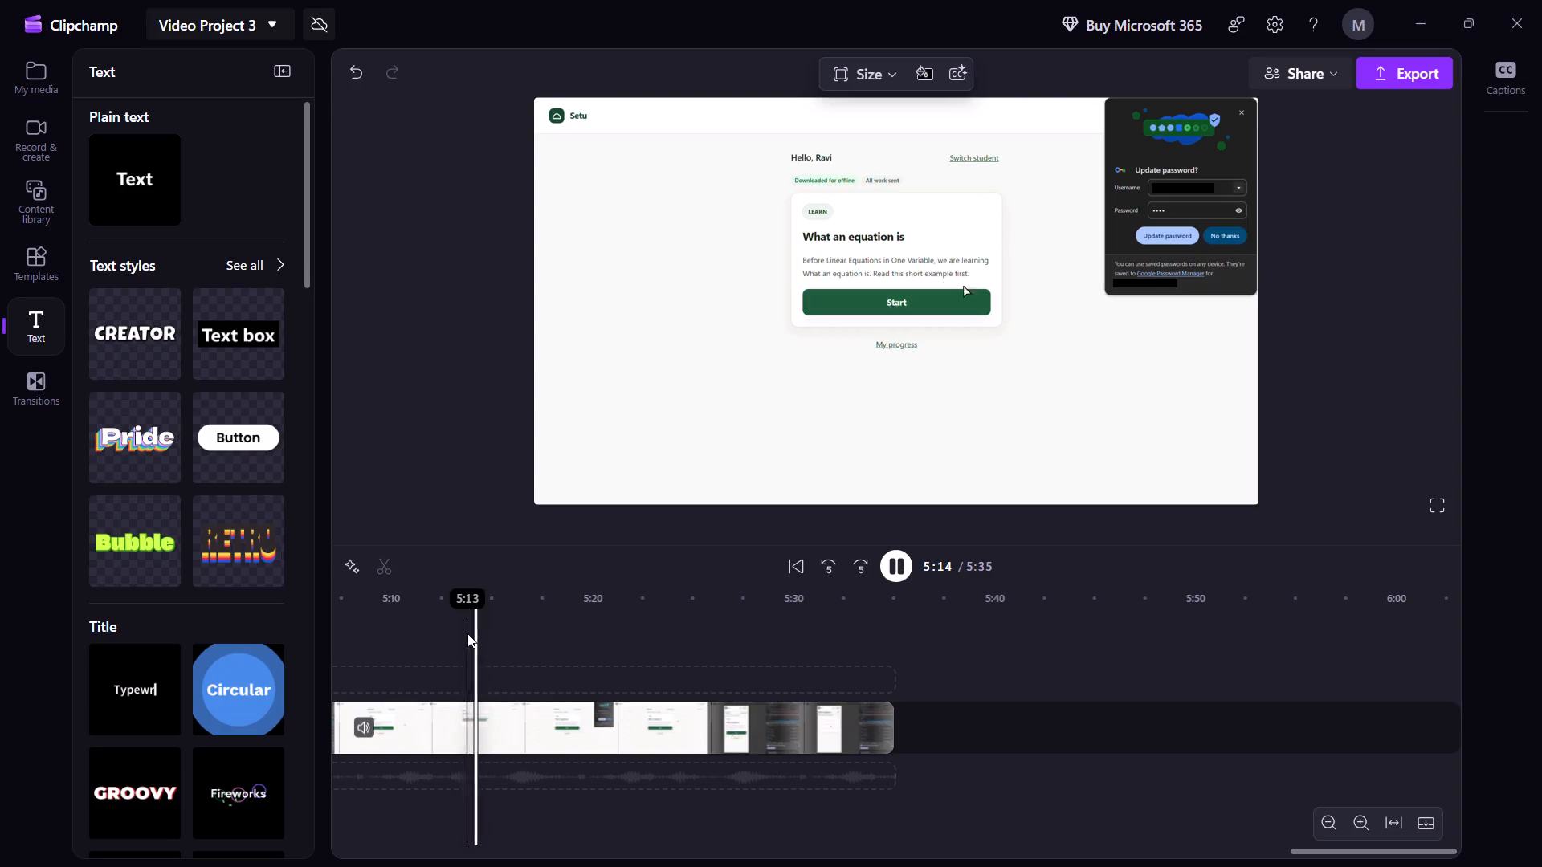
{"action": "left_click", "coordinate": [440, 626]}
{"action": "key", "text": "space"}
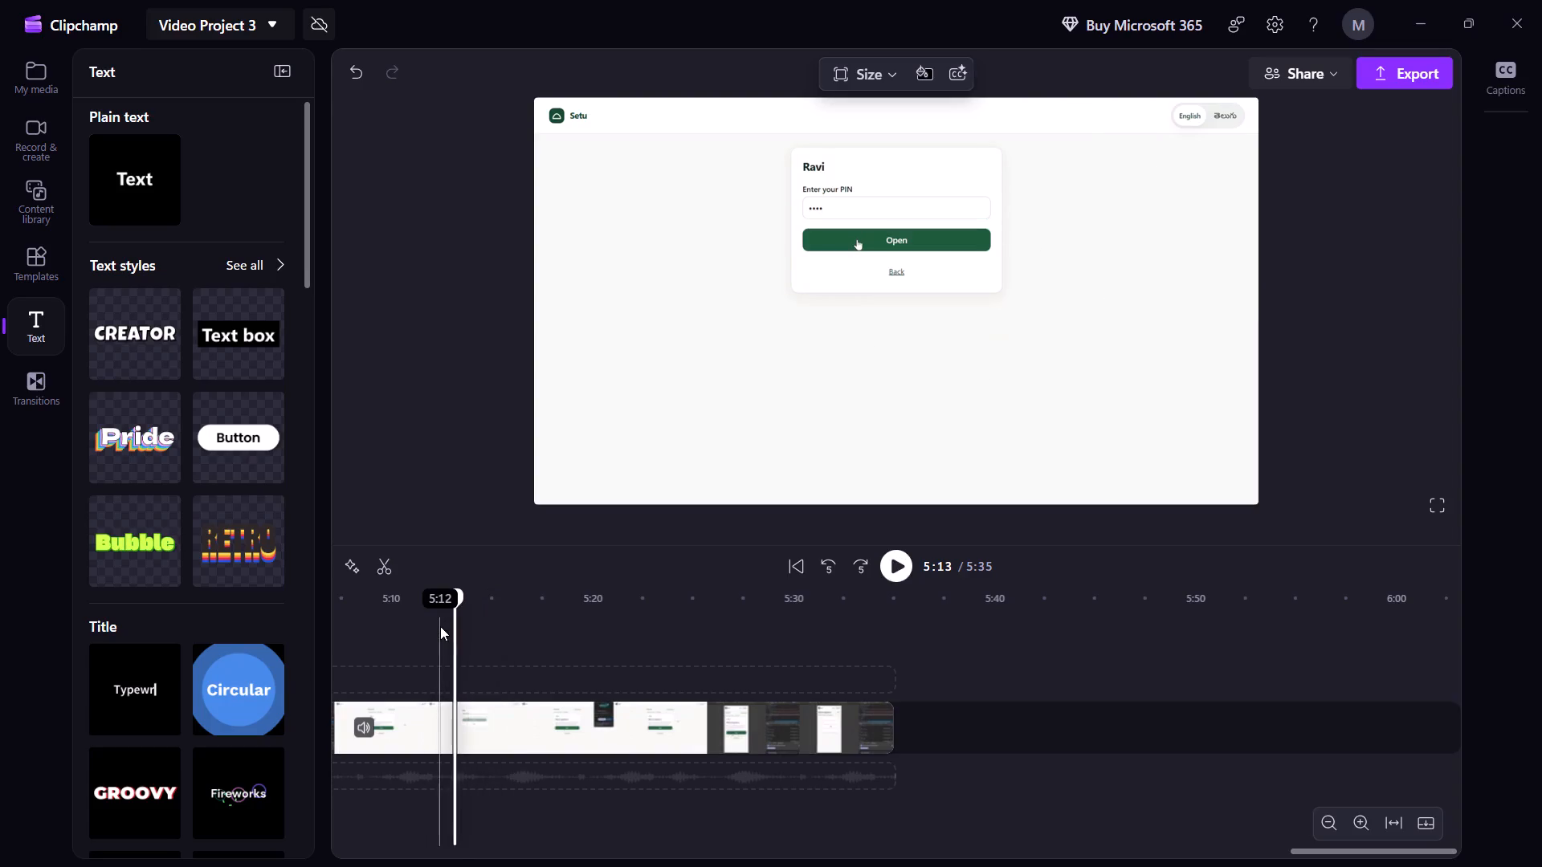
{"action": "key", "text": "space"}
{"action": "key", "text": "space"}
{"action": "key", "text": "space"}
{"action": "key", "text": "space"}
{"action": "key", "text": "space"}
{"action": "key", "text": "space"}
{"action": "key", "text": "space"}
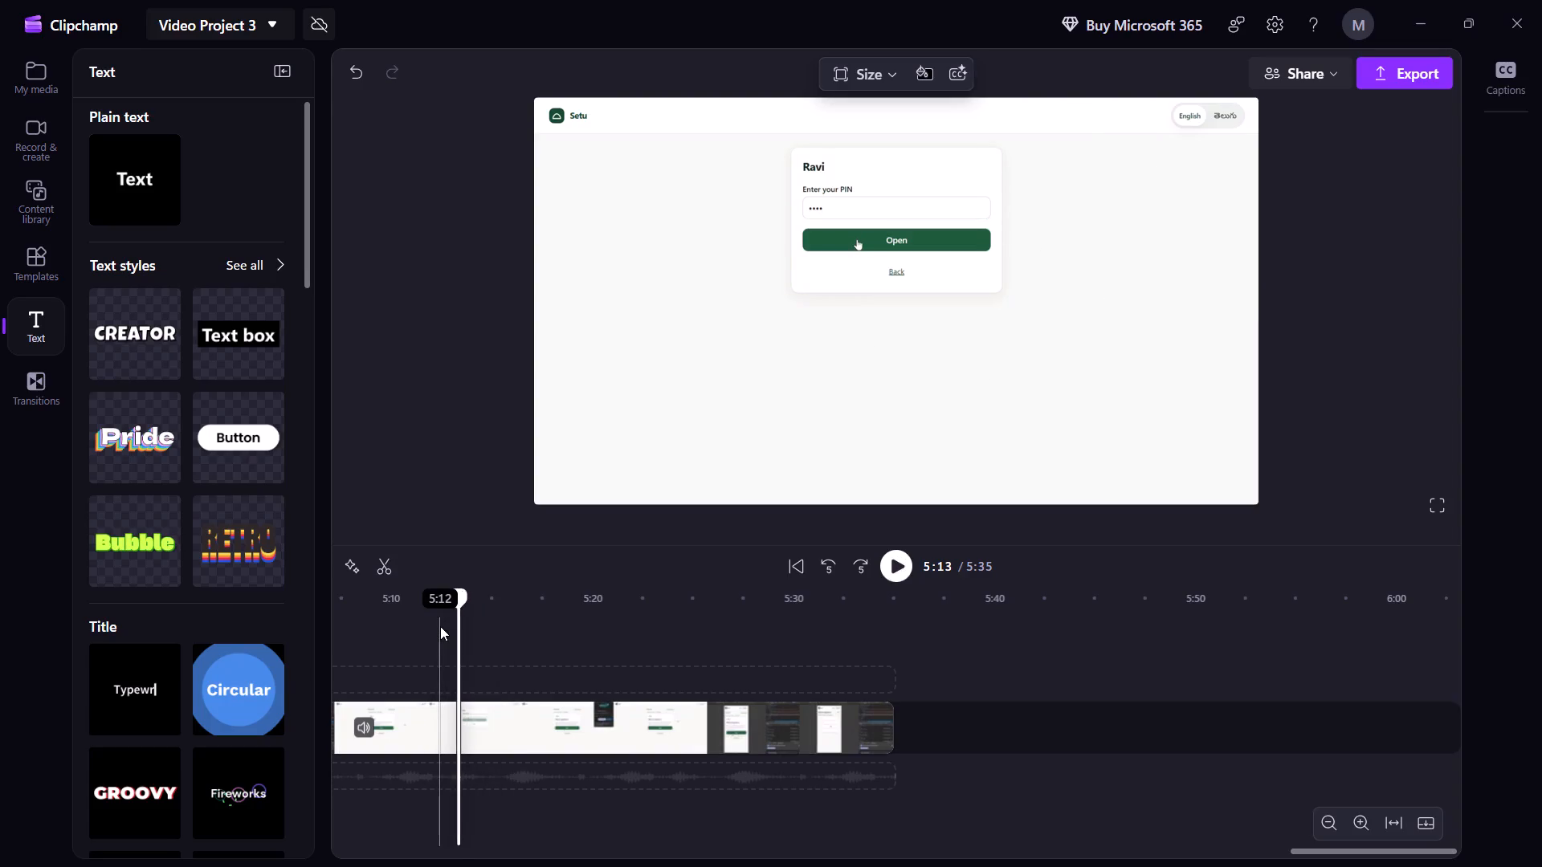
{"action": "key", "text": "space"}
{"action": "key", "text": "space"}
{"action": "key", "text": "space"}
{"action": "key", "text": "space"}
{"action": "key", "text": "space"}
{"action": "key", "text": "space"}
{"action": "key", "text": "space"}
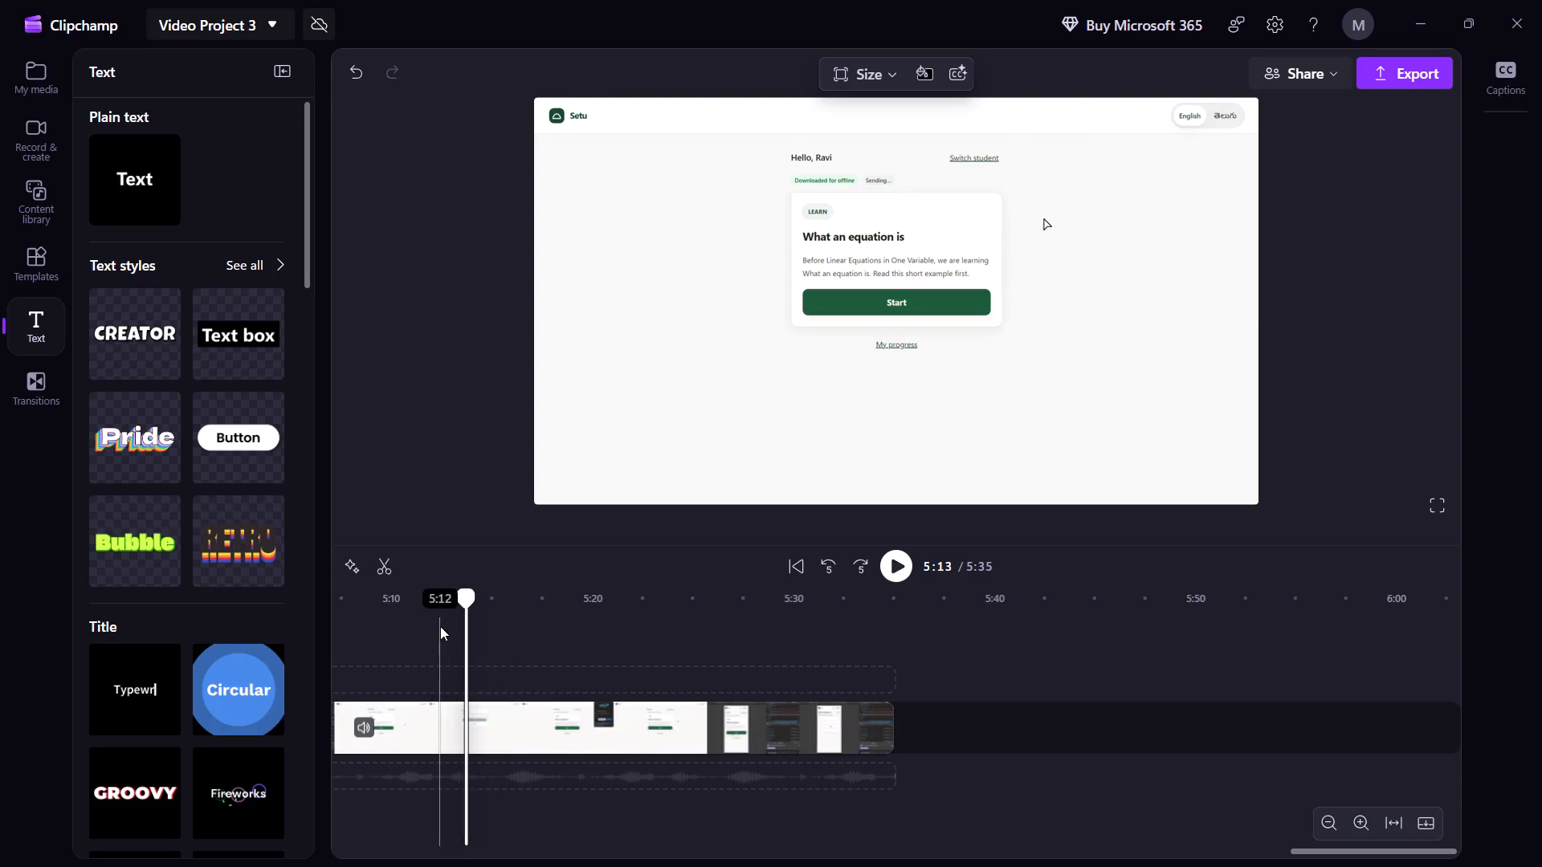
{"action": "key", "text": "space"}
{"action": "key", "text": "space"}
{"action": "left_click", "coordinate": [387, 575]}
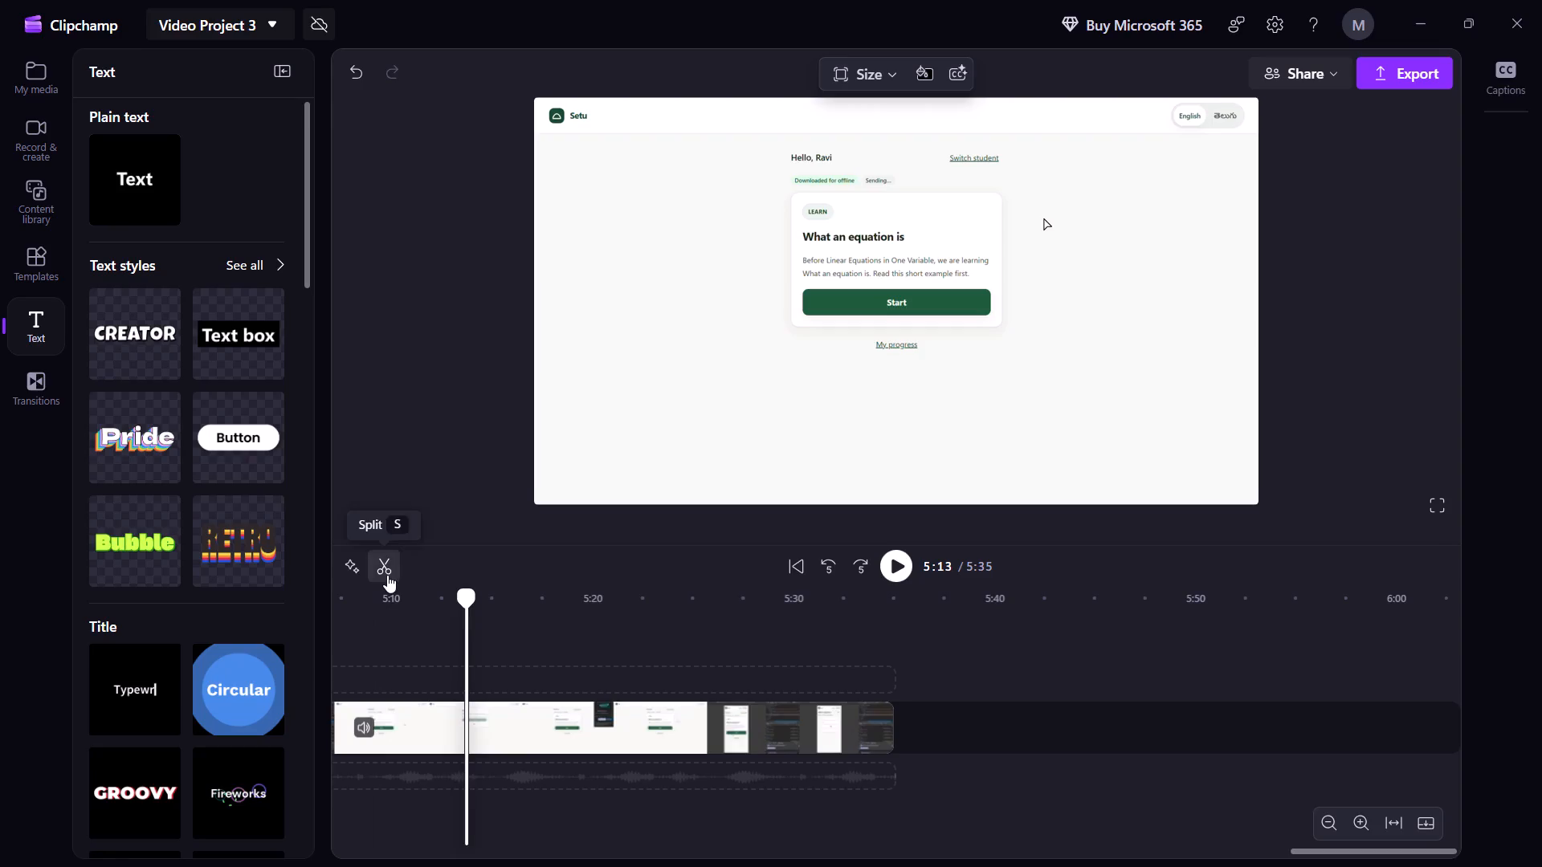
Split the recording again at about 5:16, right after the Update password prompt is dismissed.
{"action": "key", "text": "space"}
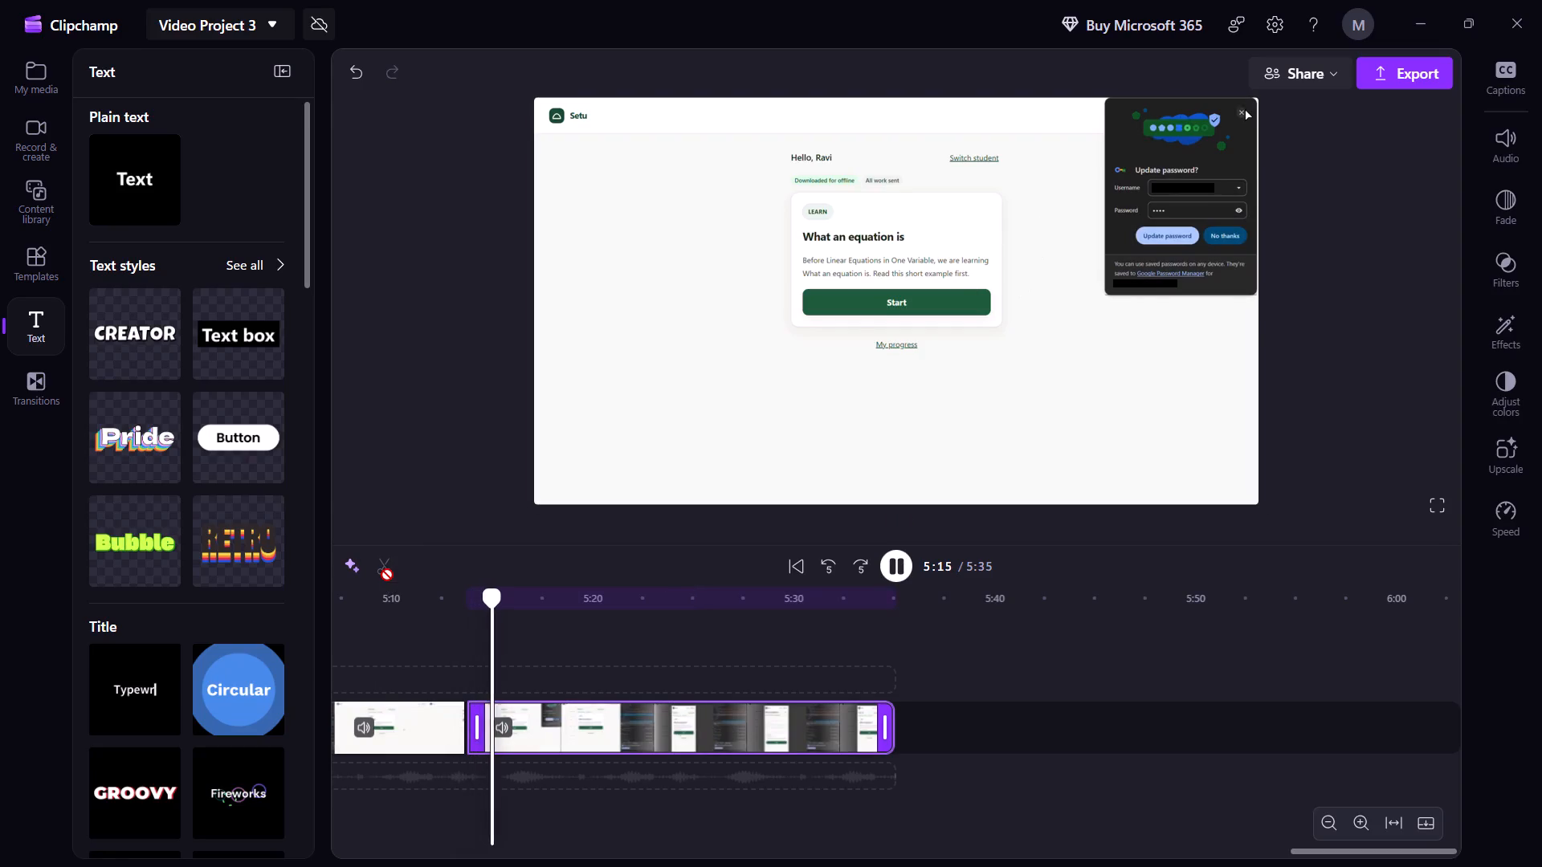
{"action": "key", "text": "space"}
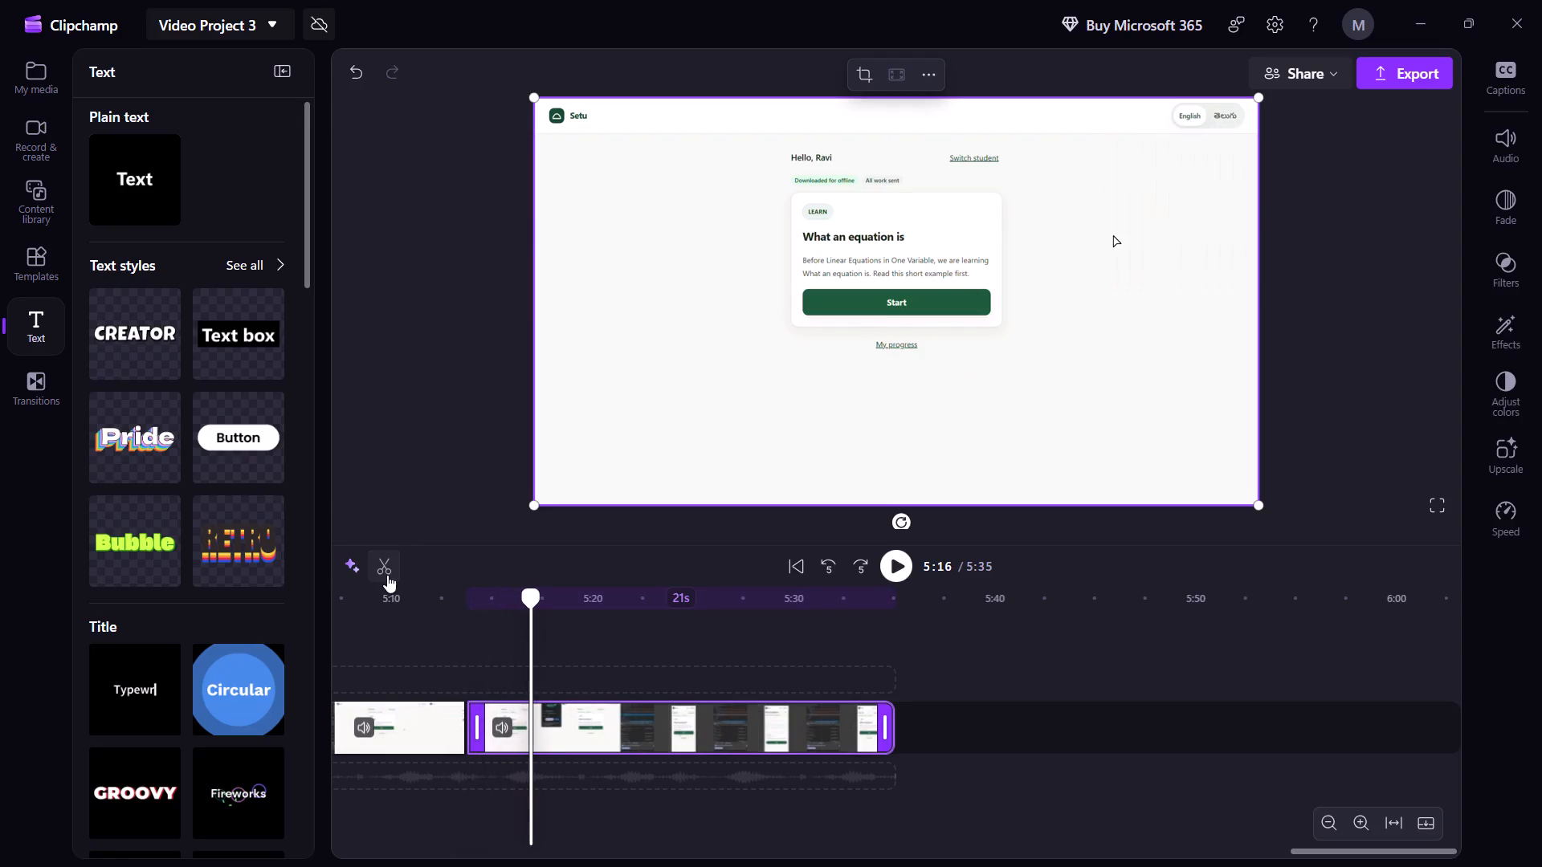
{"action": "left_click", "coordinate": [390, 568]}
Delete the short segment containing the Update password prompt and close the gap it leaves.
{"action": "left_click", "coordinate": [490, 708]}
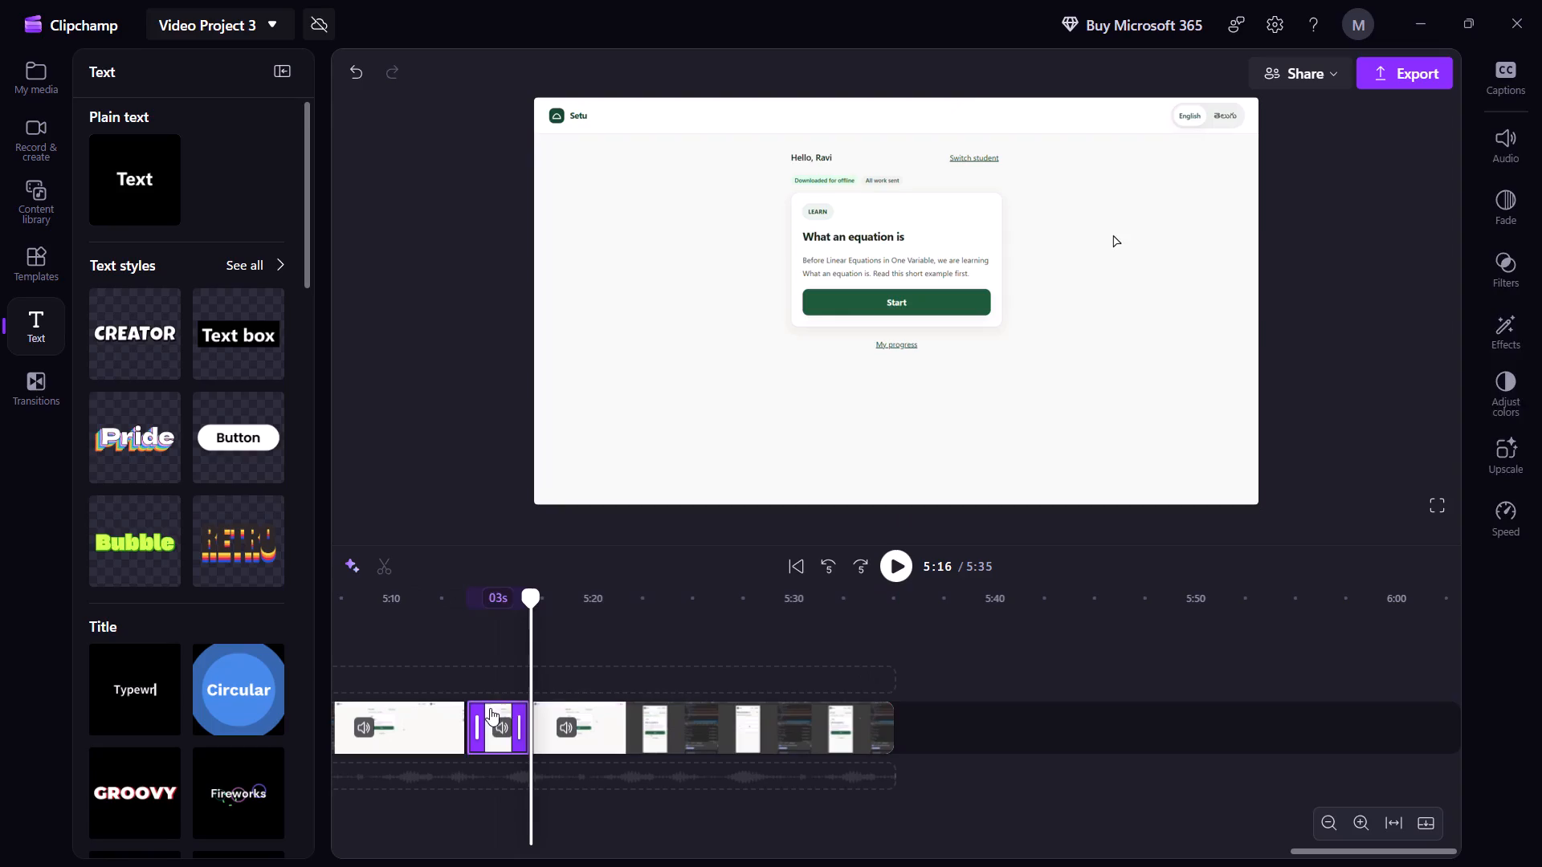
{"action": "key", "text": "Delete"}
{"action": "left_click", "coordinate": [496, 723]}
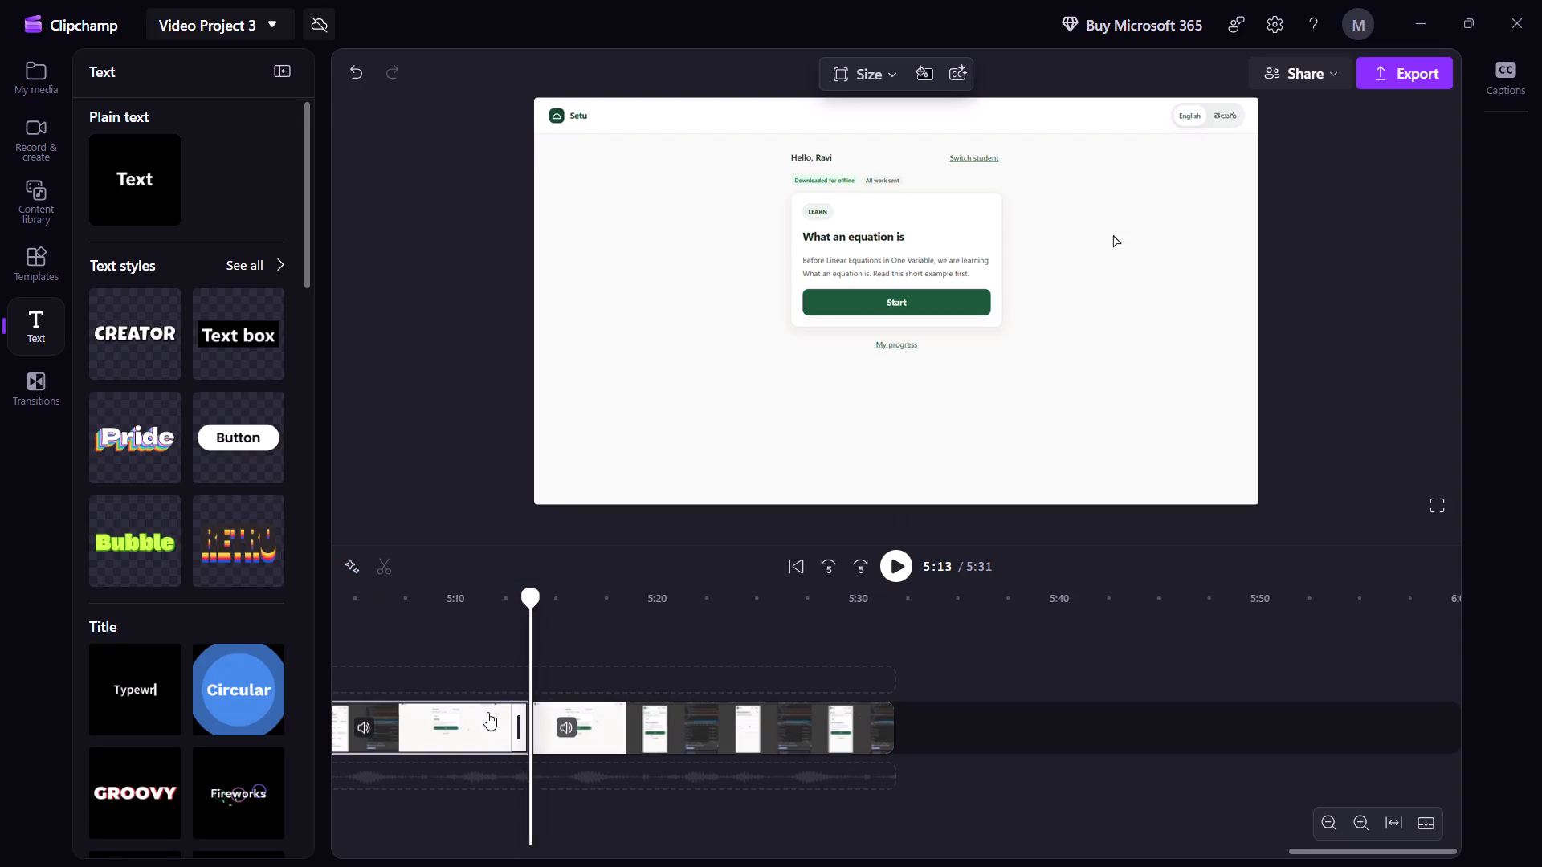
Play back the footage across the new cut from about 5:13 and examine the rest up to the recording's end.
{"action": "left_click", "coordinate": [454, 652]}
{"action": "key", "text": "space"}
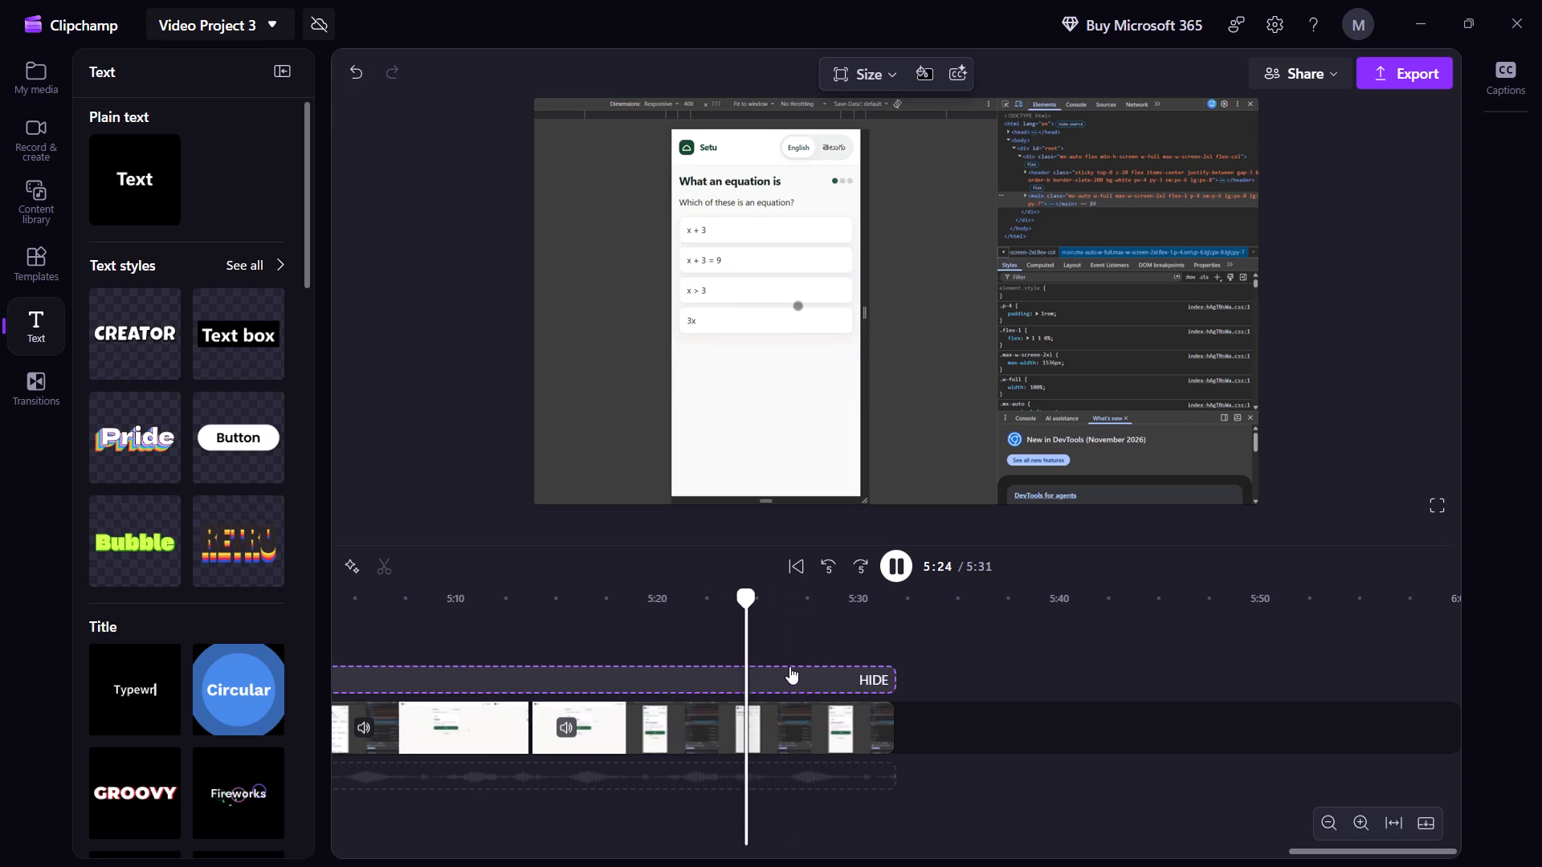
{"action": "left_click", "coordinate": [787, 633]}
{"action": "left_click", "coordinate": [827, 633]}
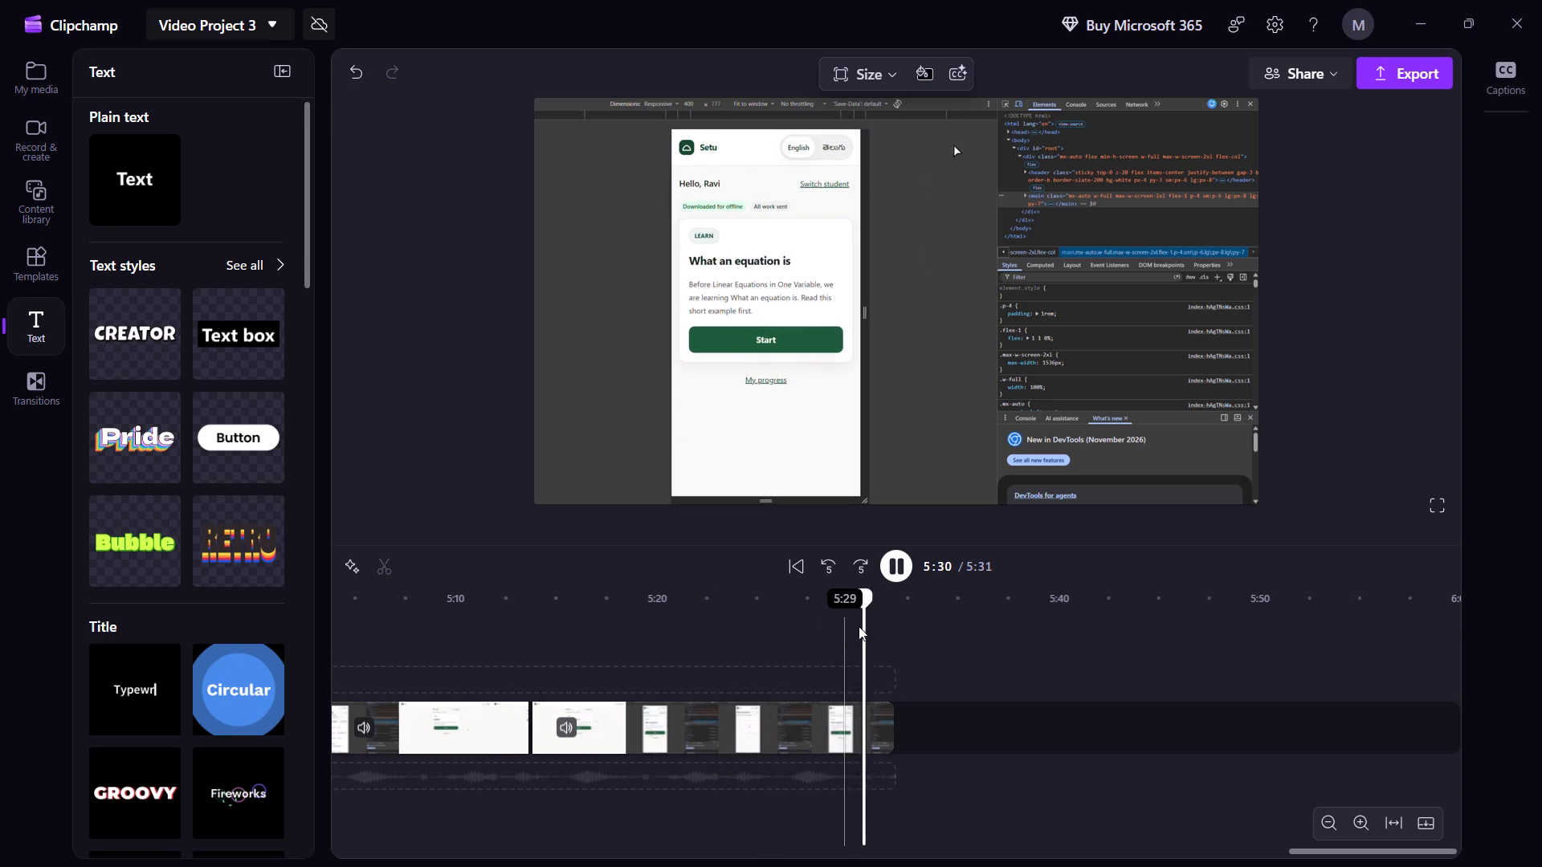
Export the edited recording in 1080p quality with the file name "demo video", without storing it in the cloud.
{"action": "left_click", "coordinate": [1420, 74]}
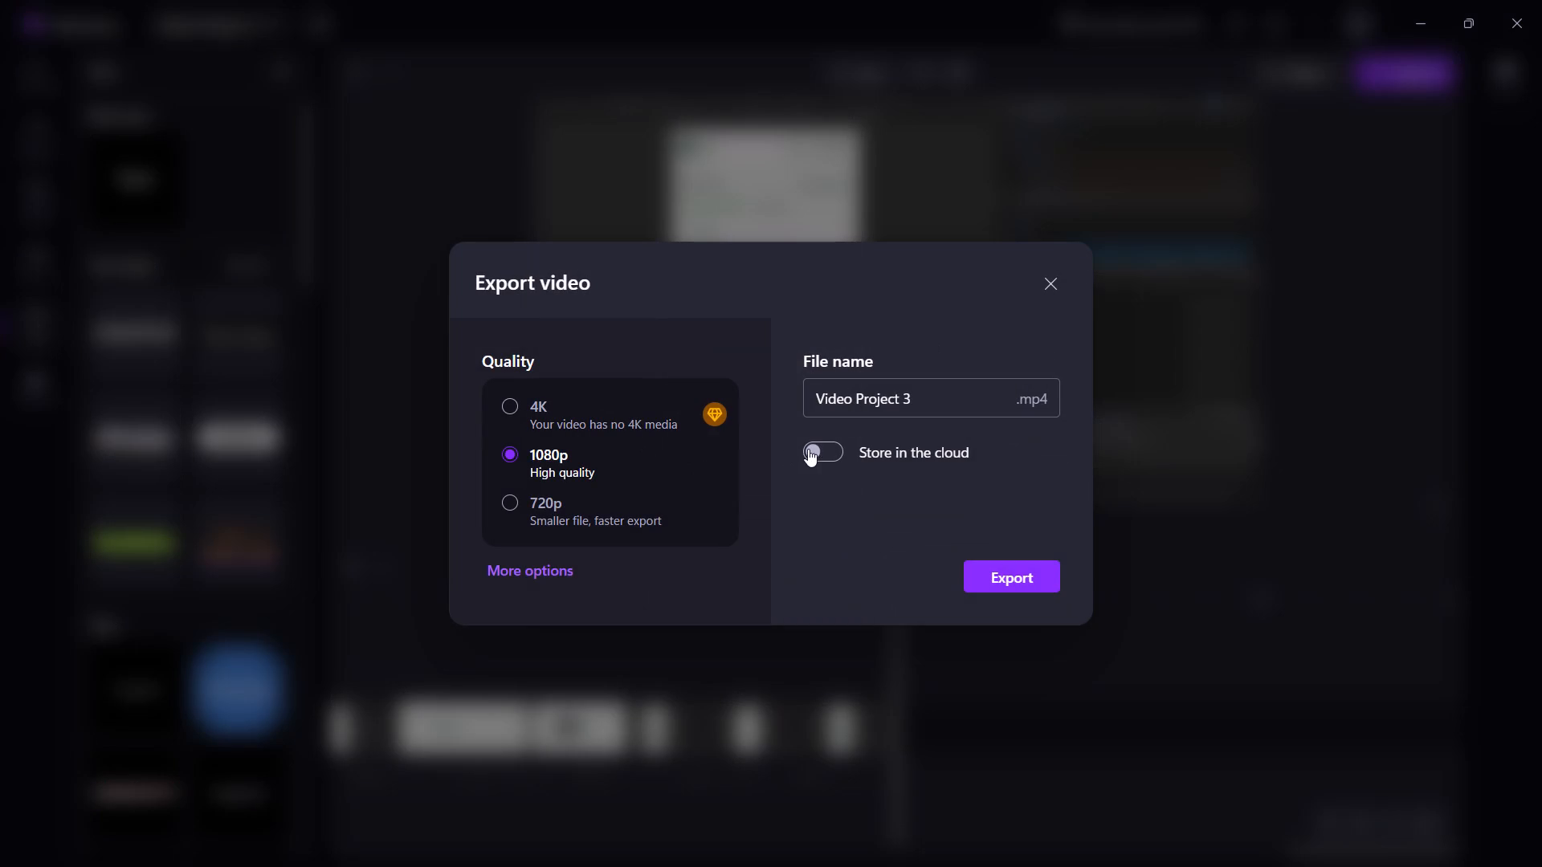
{"action": "left_click_drag", "start_coordinate": [933, 401], "coordinate": [915, 401]}
{"action": "left_click_drag", "start_coordinate": [915, 401], "coordinate": [695, 401]}
{"action": "type", "text": "demo"}
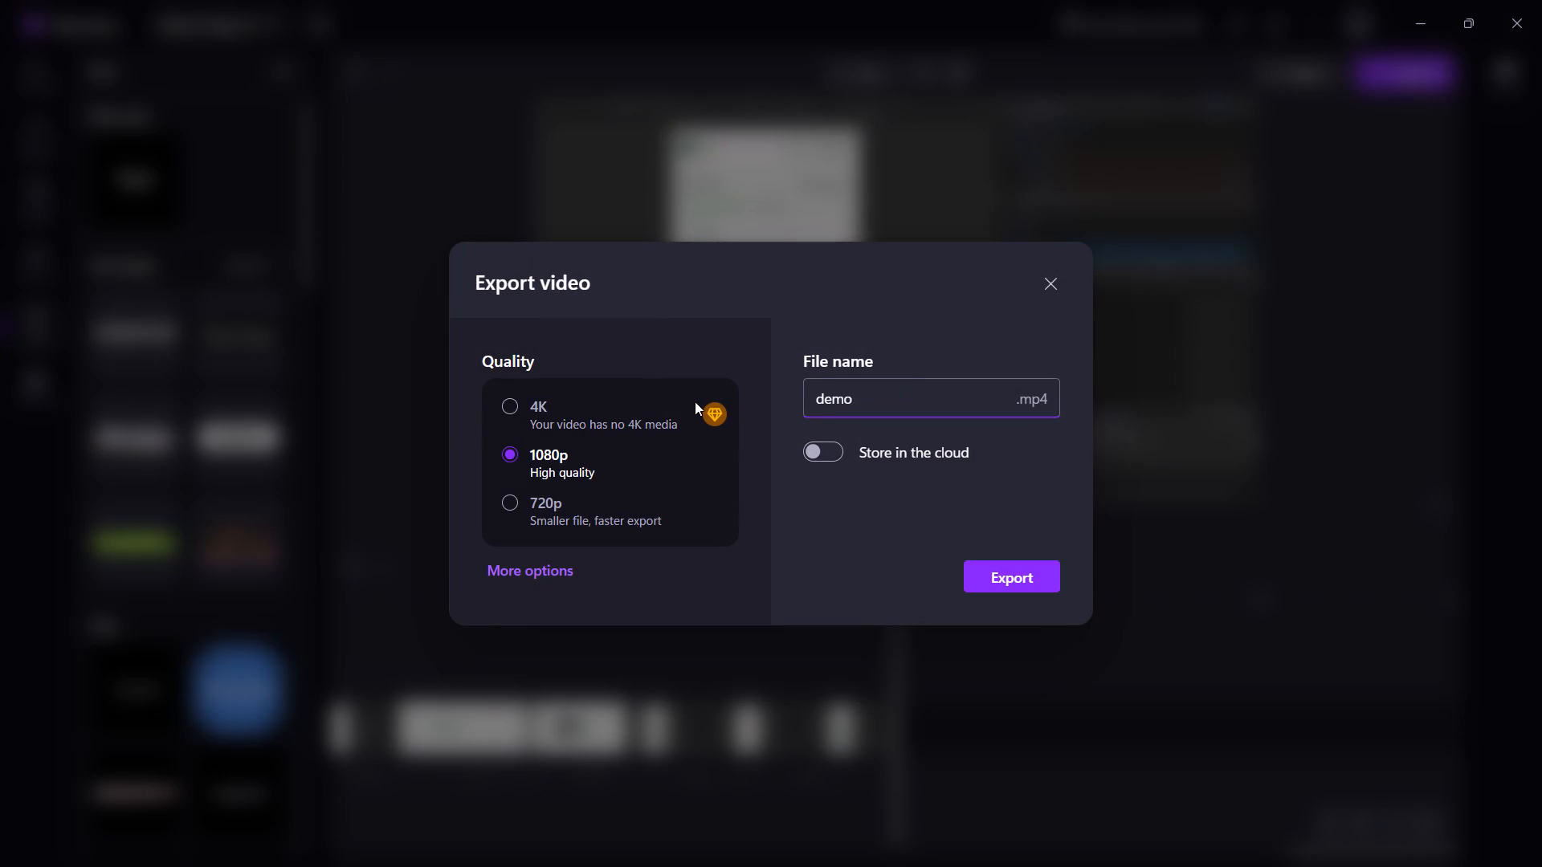
{"action": "key", "text": "space"}
{"action": "type", "text": "video"}
{"action": "left_click", "coordinate": [979, 576]}
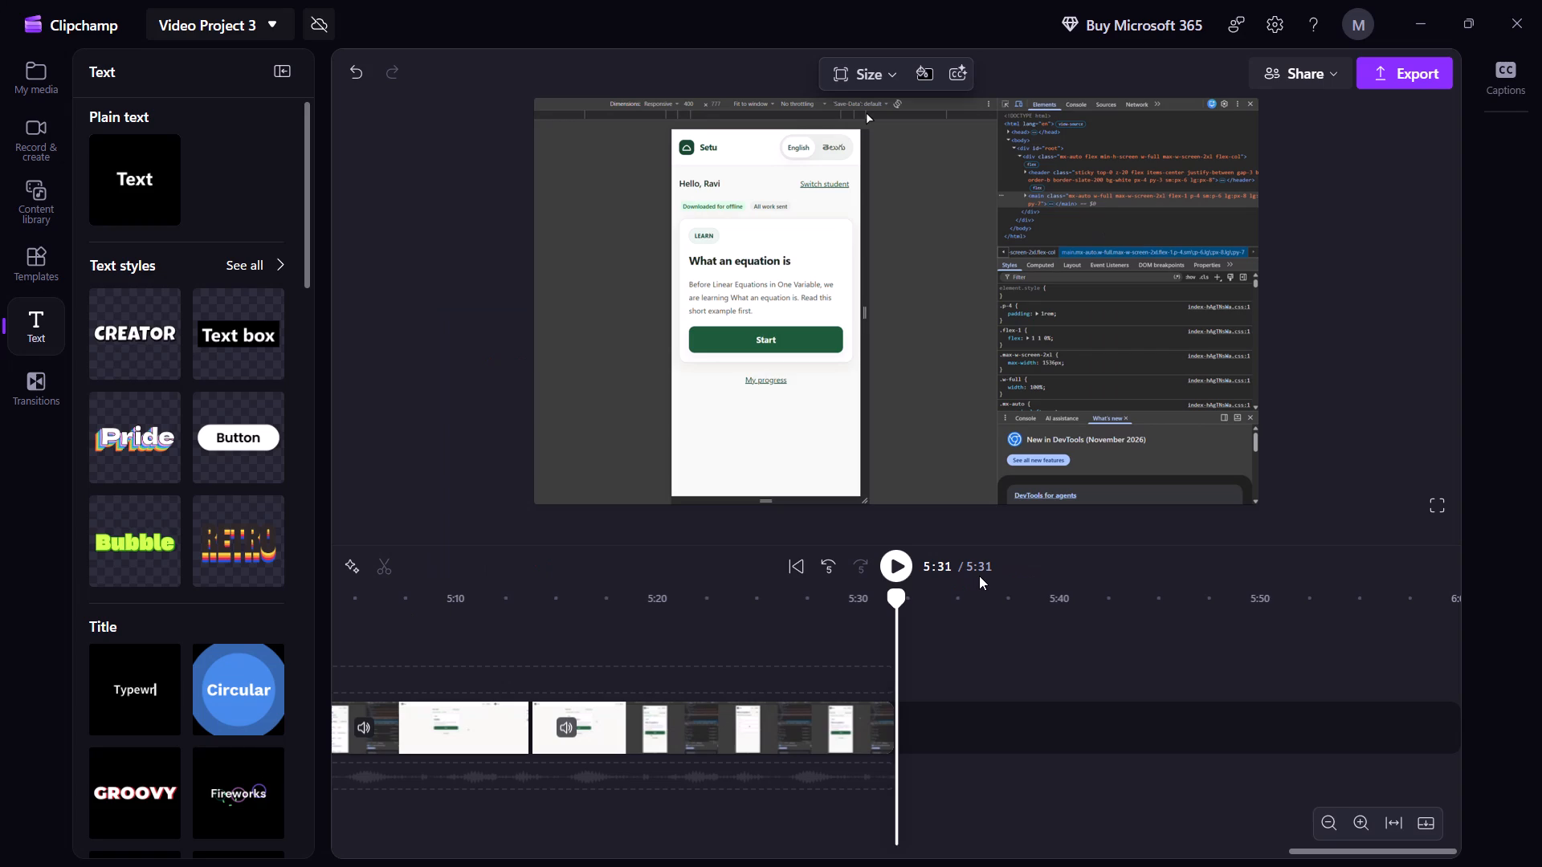
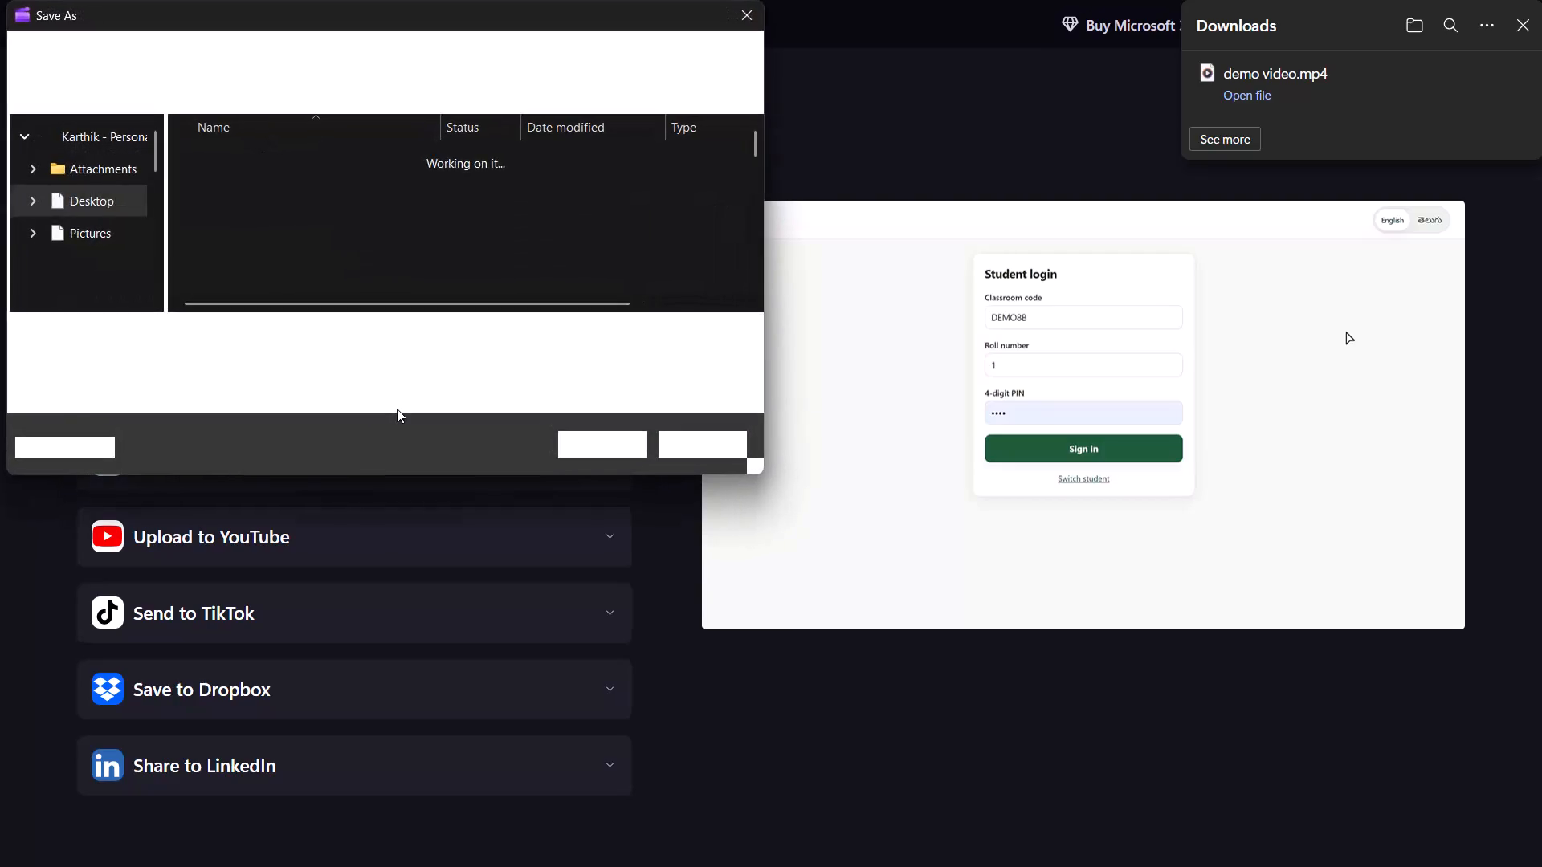
Dismiss the Save As dialog without saving another copy, and close the Downloads pop-up over the export page.
{"action": "left_click", "coordinate": [760, 28]}
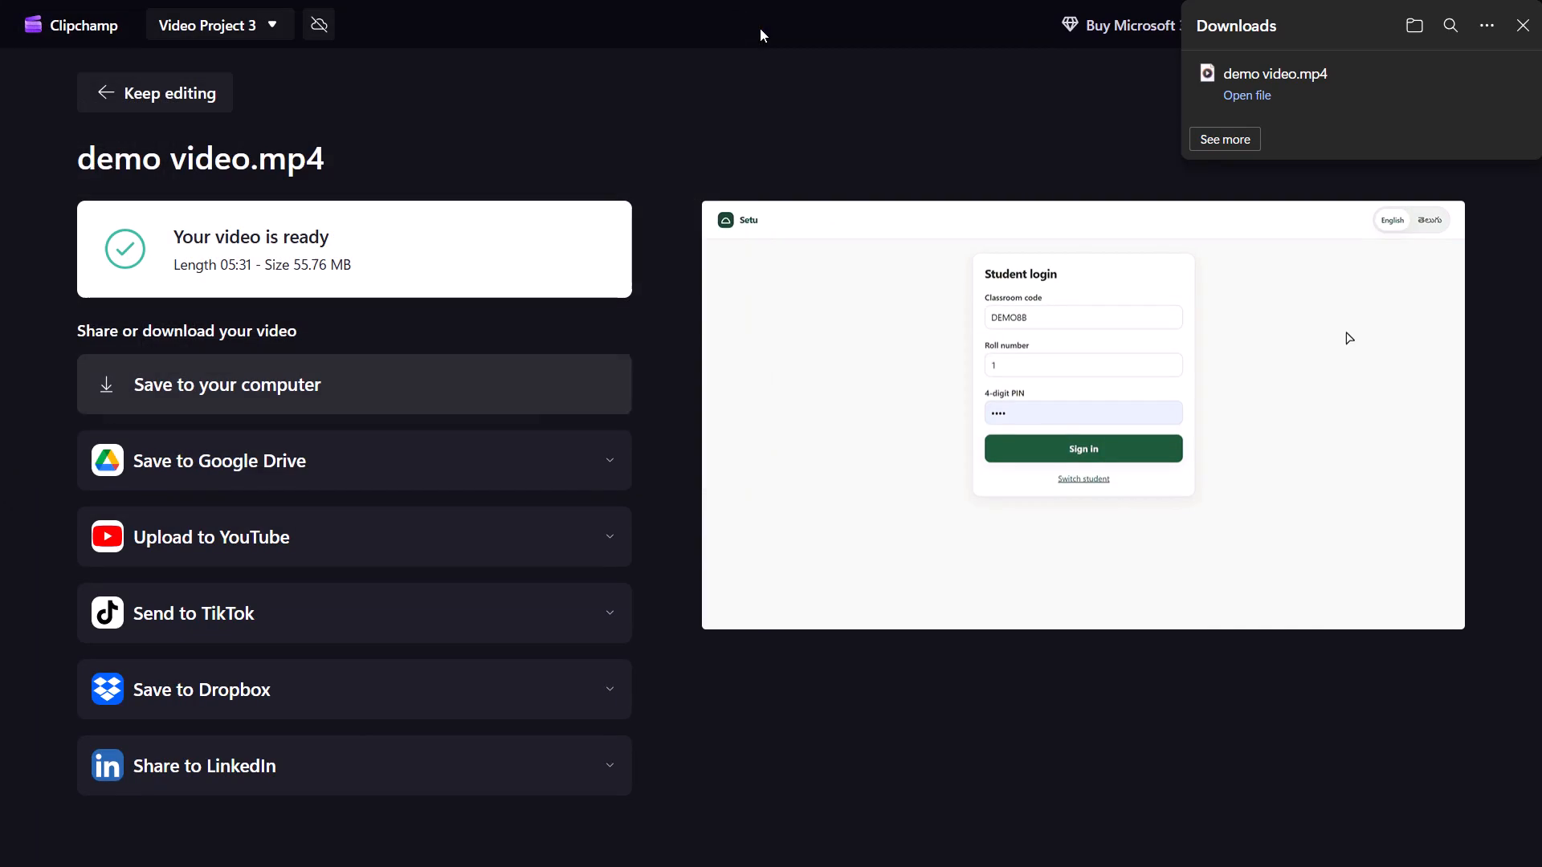
{"action": "left_click", "coordinate": [1524, 14]}
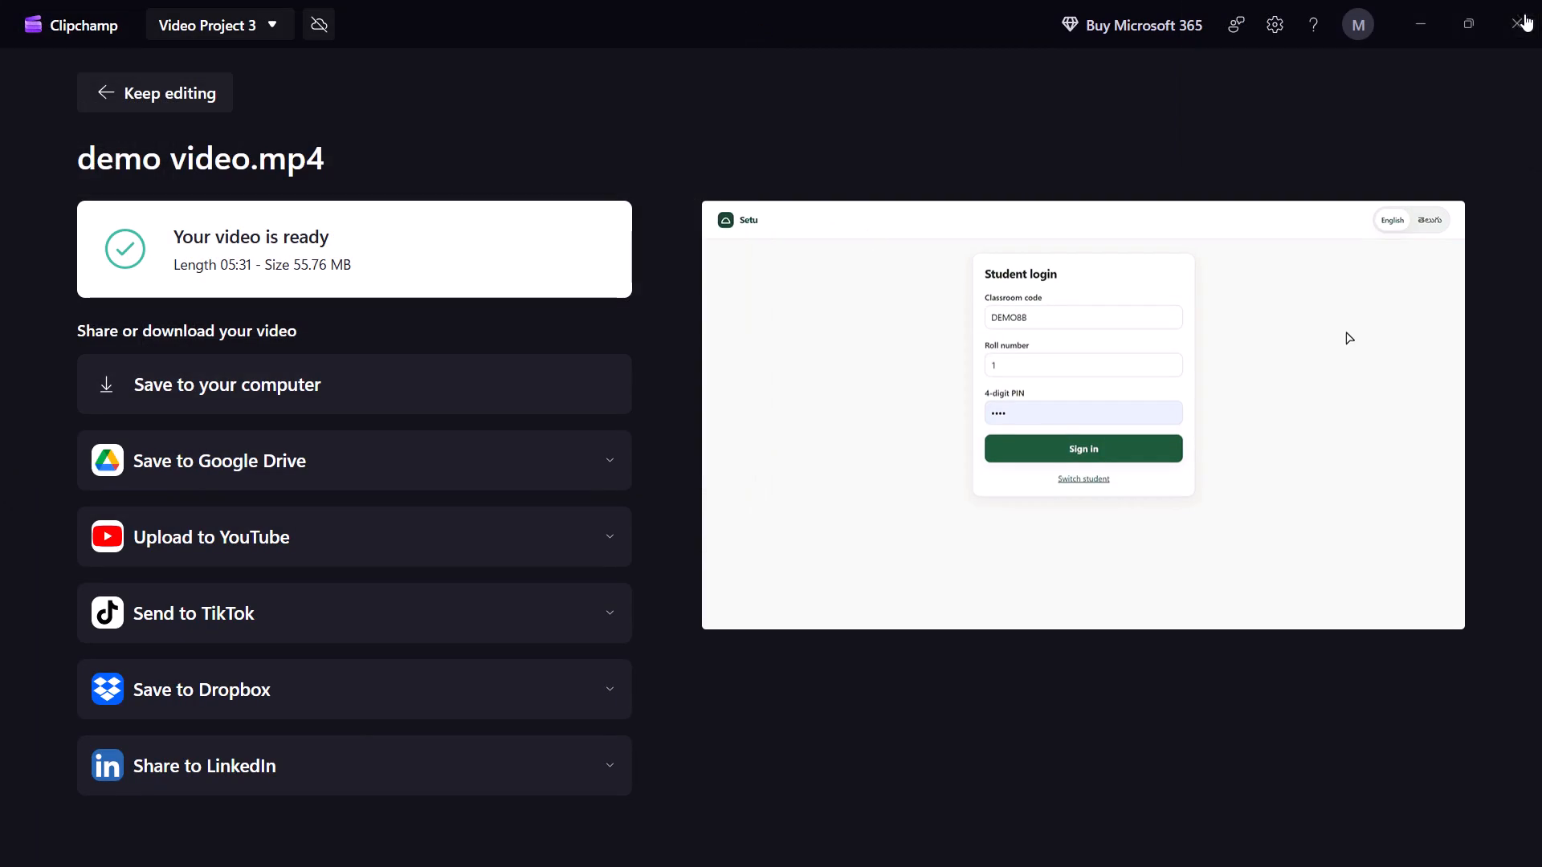